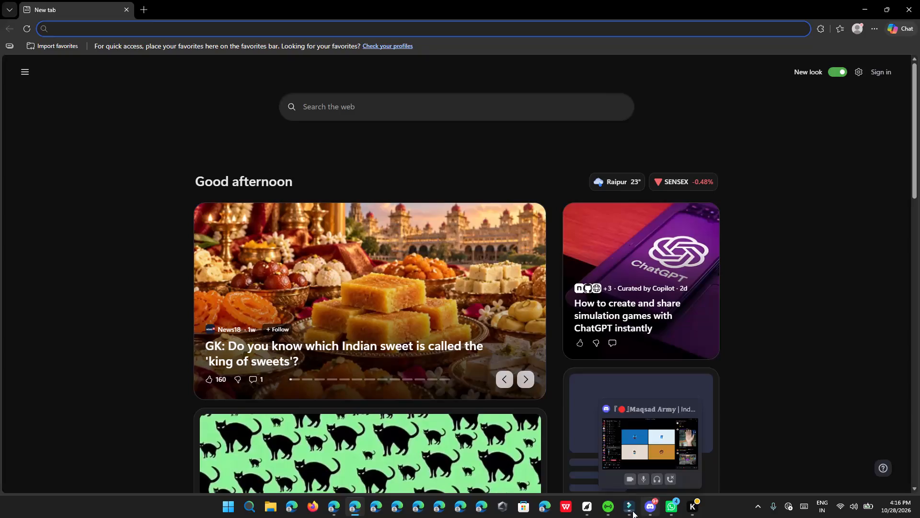
# Switch to the open video project in Wondershare Filmora.
pyautogui.click(615, 504)
pyautogui.click(627, 505)
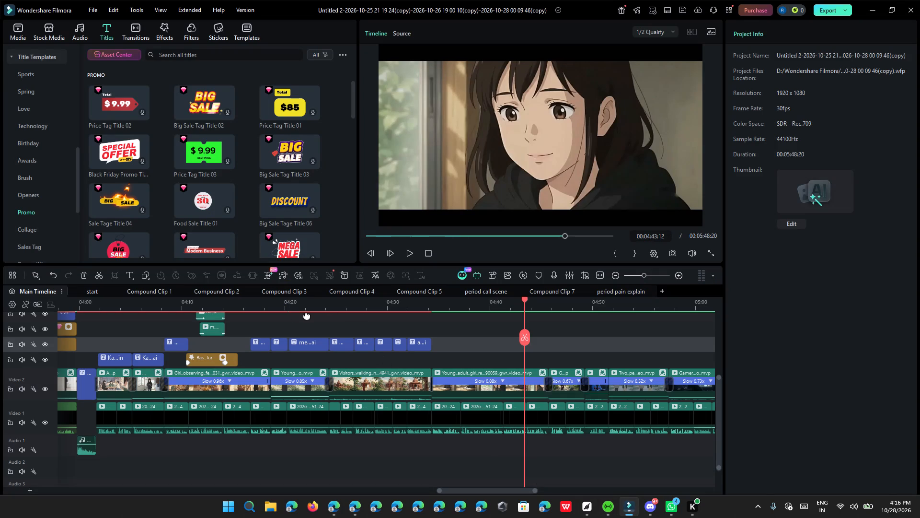
# Play back the main timeline from just before 04:20 to about 04:41, checking the captioned clips and the uncaptioned reading scene.
pyautogui.click(281, 299)
pyautogui.click(413, 251)
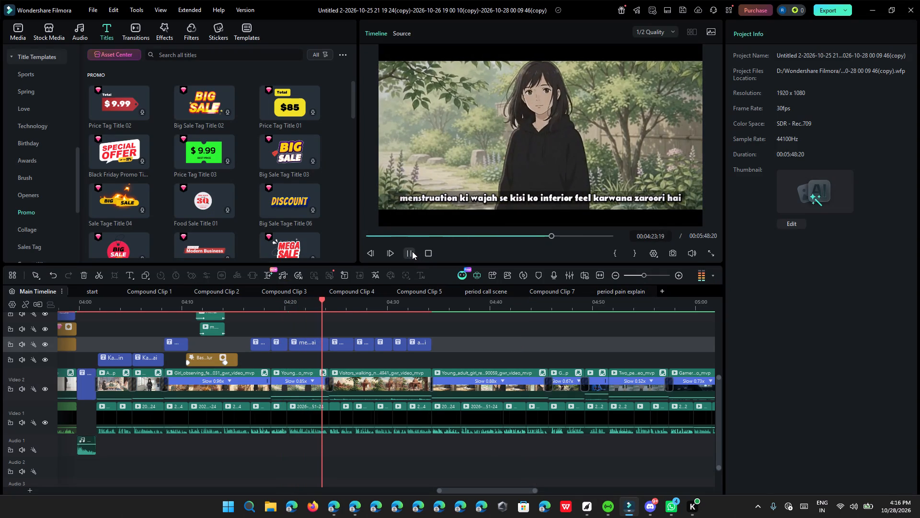
pyautogui.keyDown('ctrl'); pyautogui.scroll(4, 501, 334); pyautogui.keyUp('ctrl')
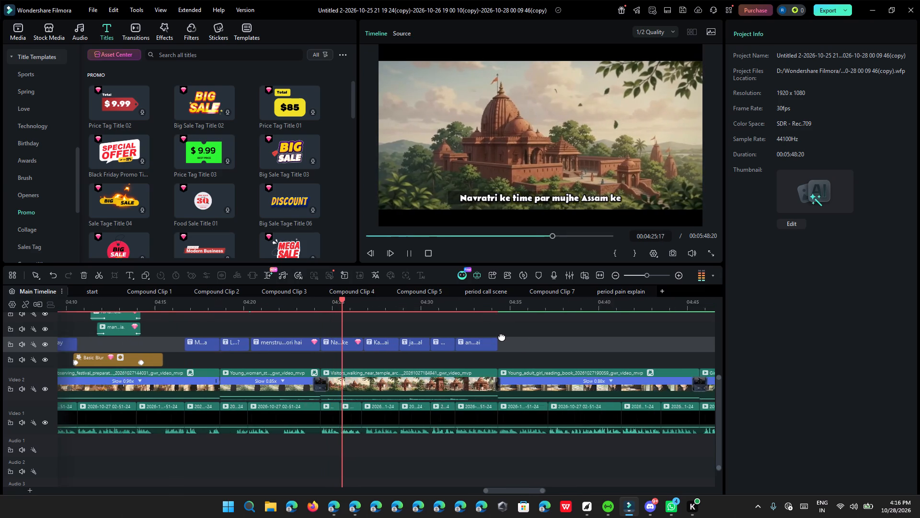
pyautogui.keyDown('ctrl'); pyautogui.scroll(1, 537, 379); pyautogui.keyUp('ctrl')
pyautogui.scroll(-1, 537, 379)
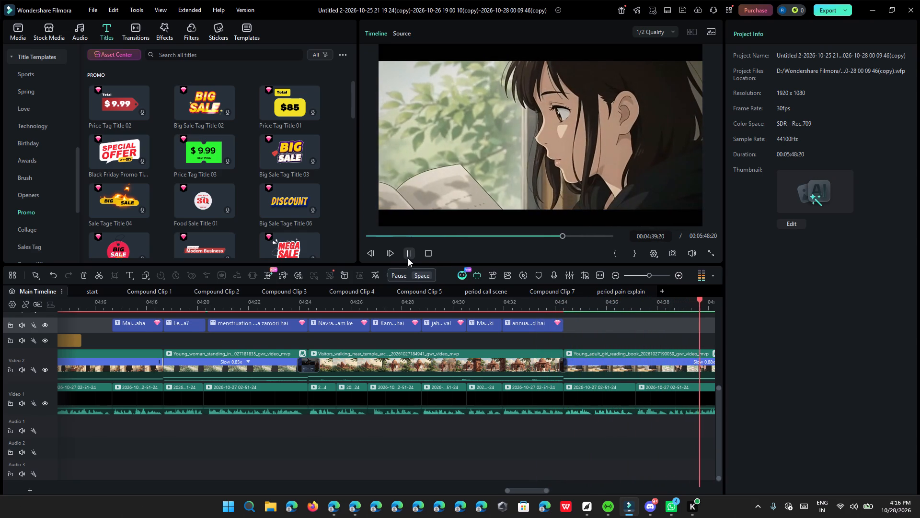
pyautogui.click(408, 258)
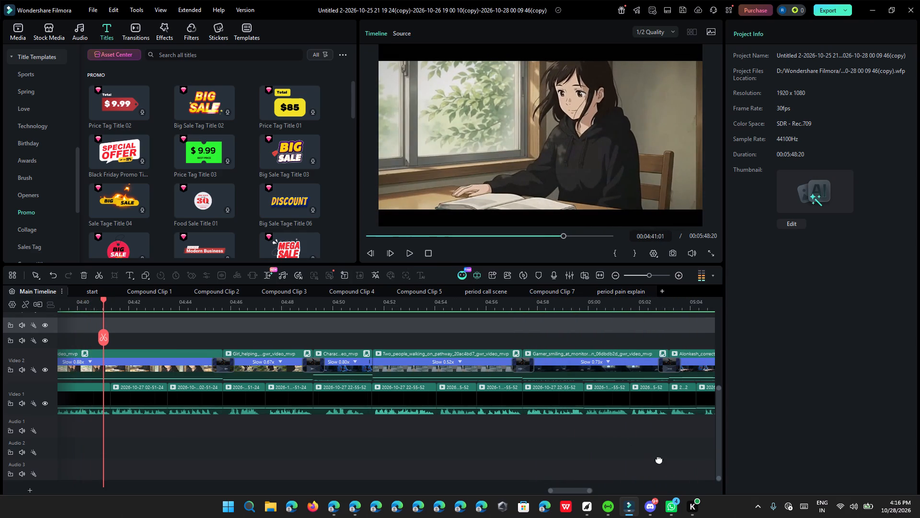
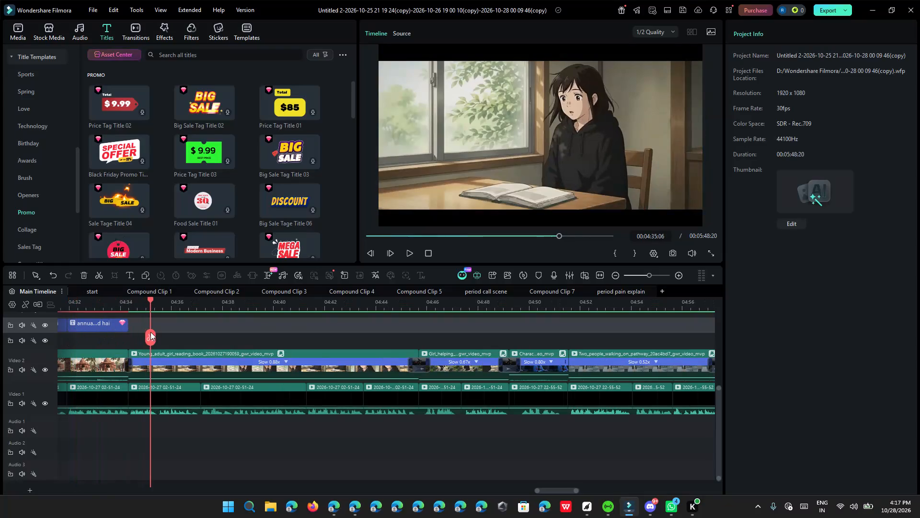
# Duplicate the "annual menstruation se associated hai" caption and place the copy directly after it, at the start of the girl-reading-book clip.
pyautogui.keyDown('ctrl'); pyautogui.click(111, 324); pyautogui.keyUp('ctrl')
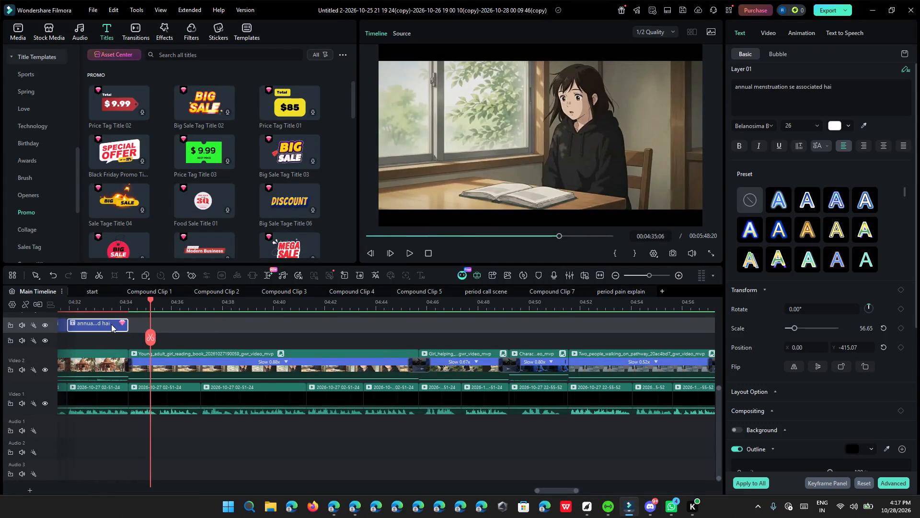
pyautogui.hotkey('ctrl', 'd')
pyautogui.scroll(2, 133, 335)
pyautogui.moveTo(182, 365); pyautogui.dragTo(160, 366)
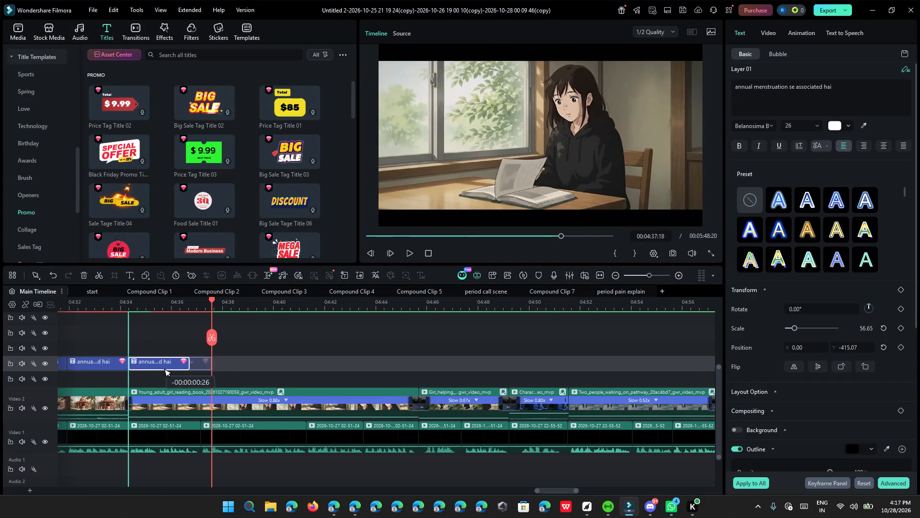
pyautogui.moveTo(160, 366); pyautogui.dragTo(160, 366)
# Move the playhead back to about 04:34, just before the duplicated caption.
pyautogui.click(120, 309)
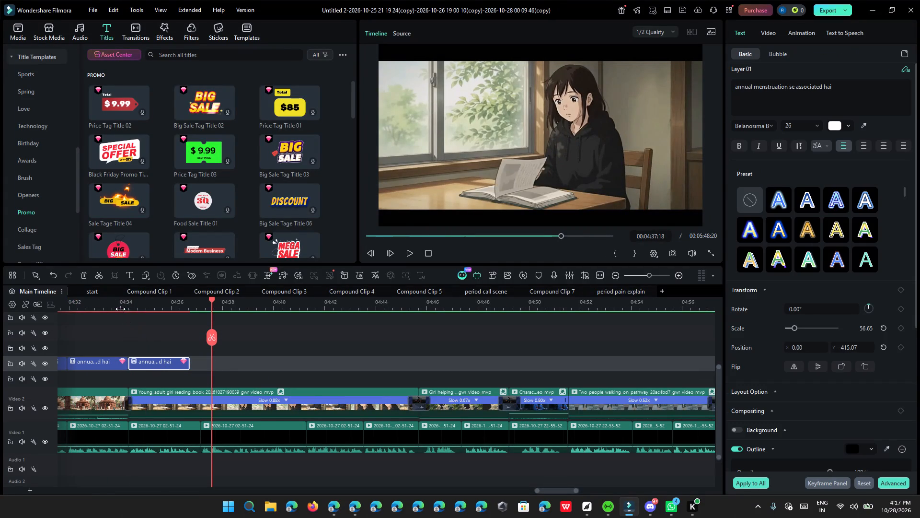
# Play back the start of the girl-reading-book scene and extend the duplicated caption's end to about 04:37, matching the narration.
pyautogui.click(406, 250)
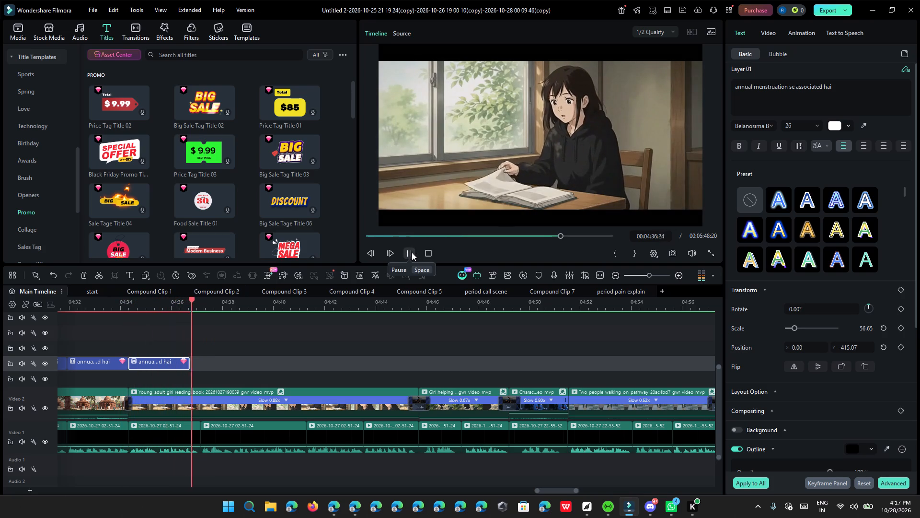
pyautogui.click(412, 252)
pyautogui.moveTo(189, 363); pyautogui.dragTo(201, 366)
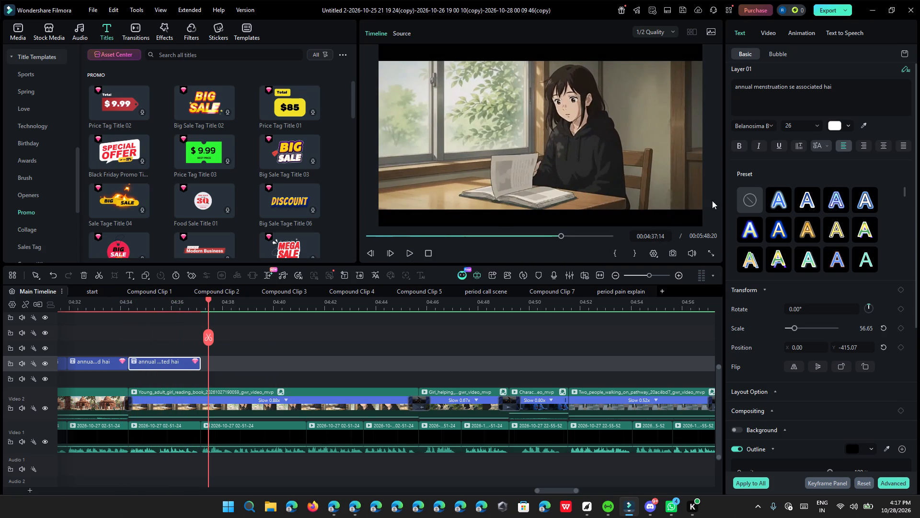
# Replace the duplicated caption's text with "Main ye nahi keh raha ki sabhi traditions ek jaisi hain".
pyautogui.keyDown('ctrl'); pyautogui.click(830, 112); pyautogui.keyUp('ctrl')
pyautogui.hotkey('ctrl', 'a')
pyautogui.hotkey('ctrl', 'v')
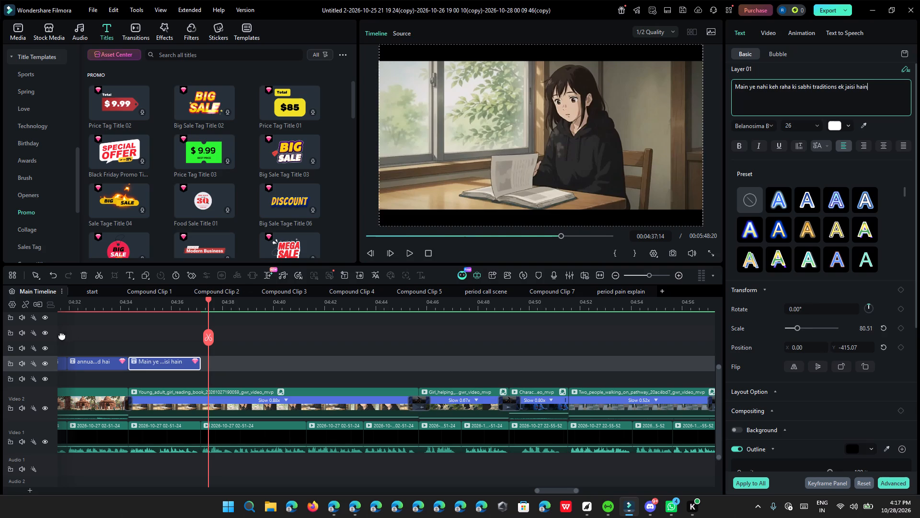
# Play back the timeline from about 04:34 to 04:41 to check the new caption and the uncaptioned narration after it.
pyautogui.click(122, 307)
pyautogui.click(411, 249)
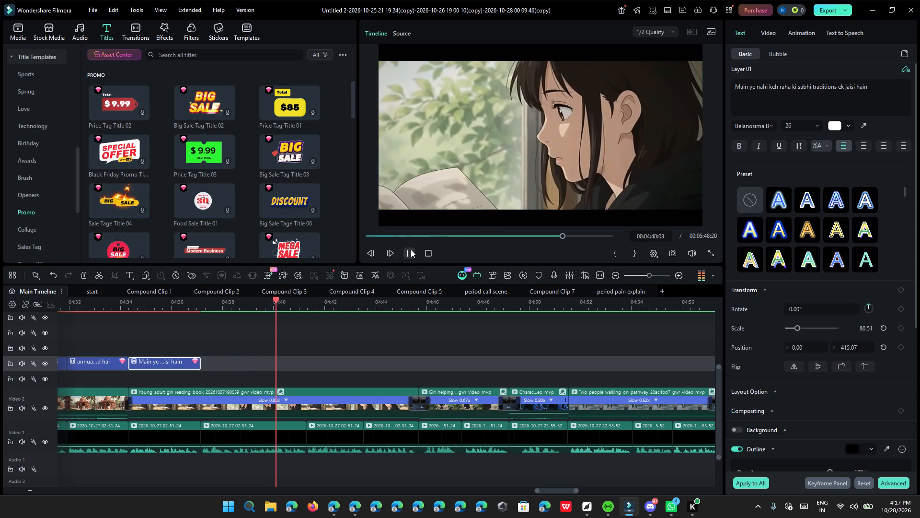
pyautogui.click(411, 249)
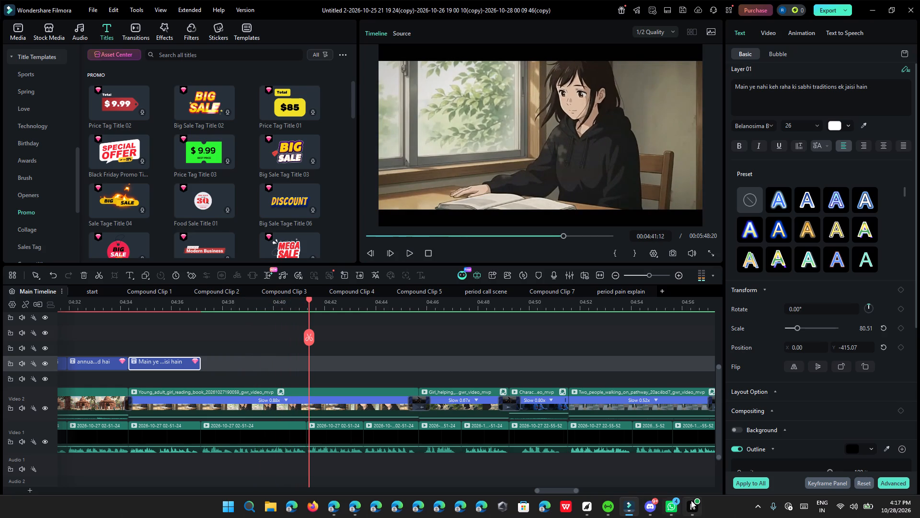
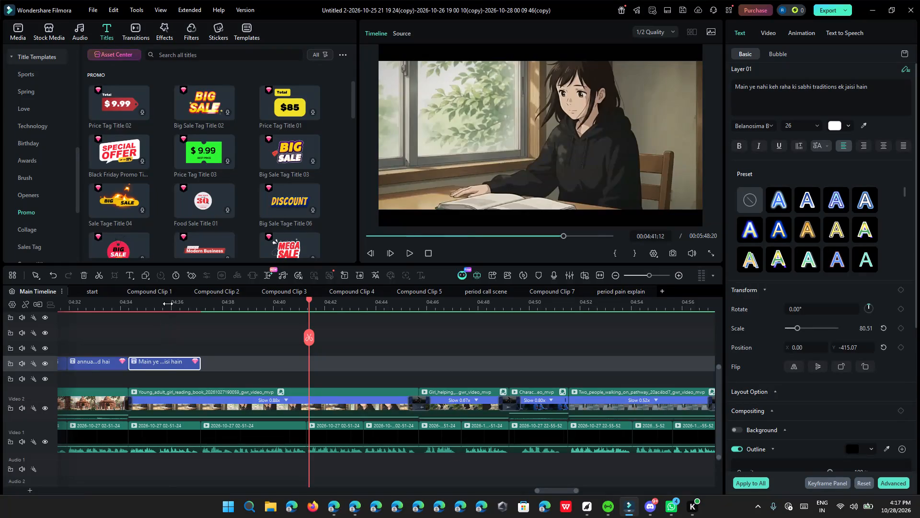
# Play back the timeline from about 04:34 to about 04:41 to check the "Main ye nahi keh raha ki sabhi traditions ek jaisi hain" caption against the narration.
pyautogui.moveTo(168, 298); pyautogui.dragTo(172, 303)
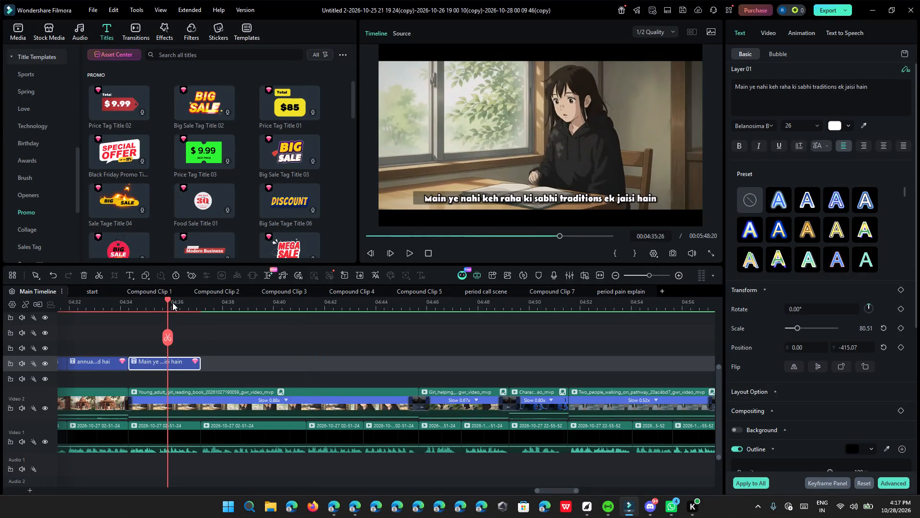
pyautogui.moveTo(172, 303); pyautogui.dragTo(124, 330)
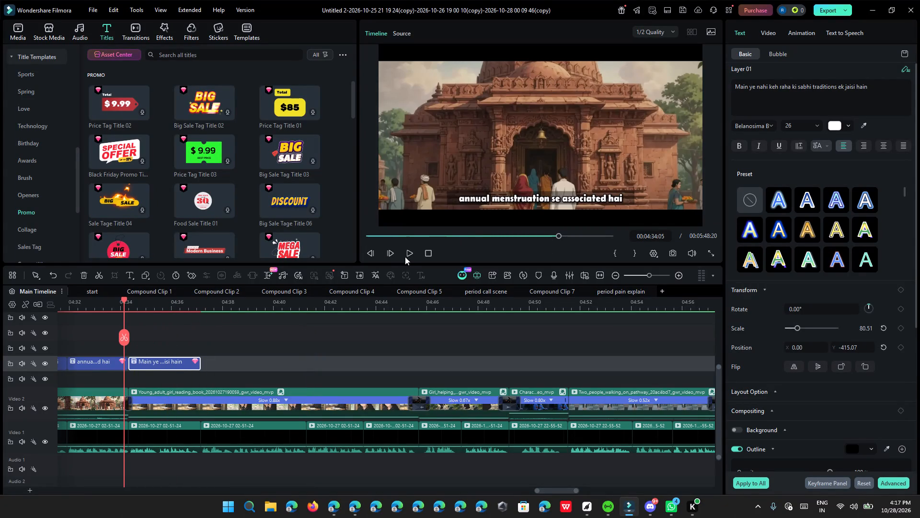
pyautogui.click(411, 257)
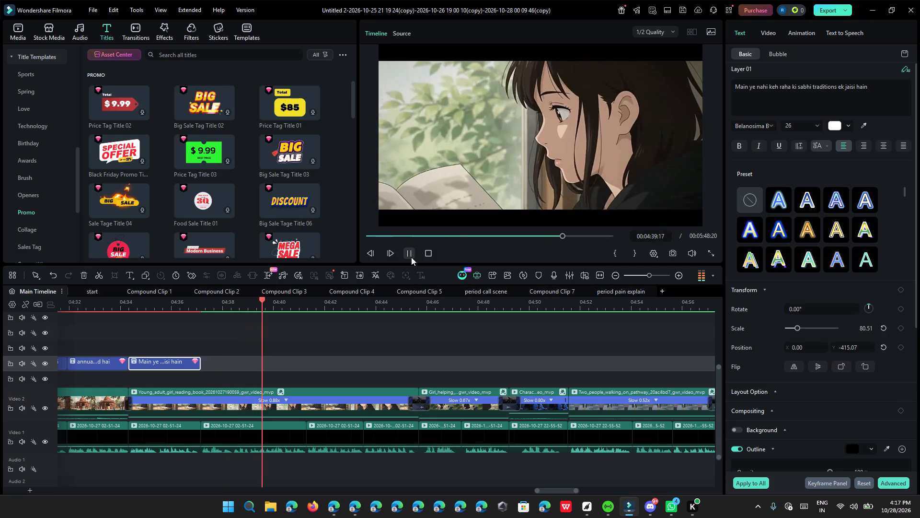
pyautogui.click(411, 257)
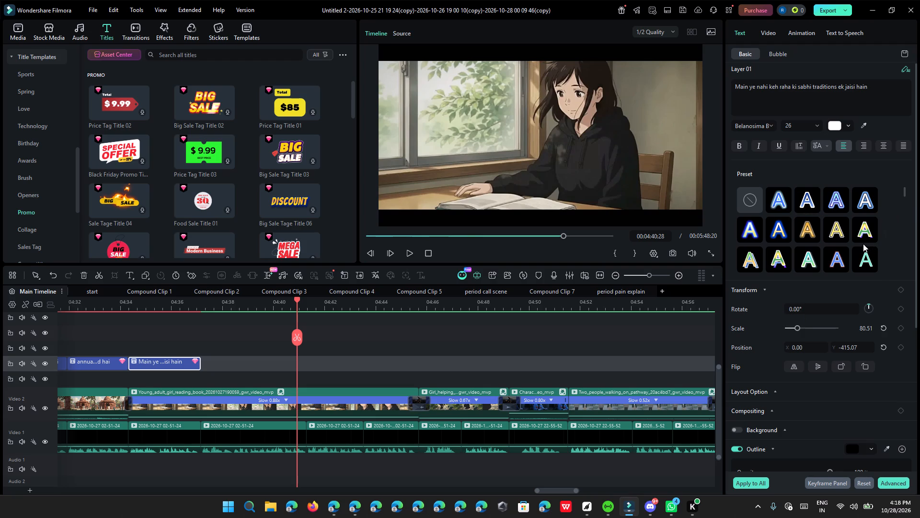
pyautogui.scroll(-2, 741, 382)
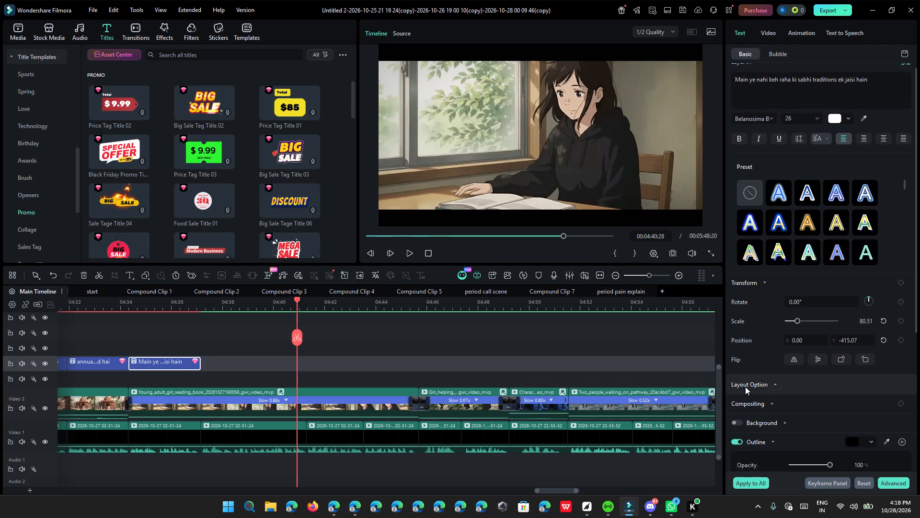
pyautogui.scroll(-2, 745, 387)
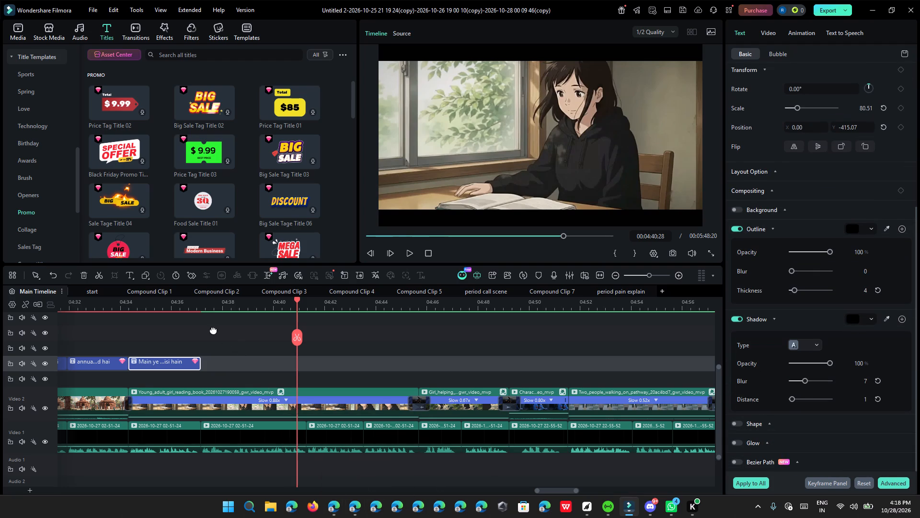
# Play the girl-reading-book scene from about 04:37, directly after the last caption, to about 04:41.
pyautogui.click(204, 306)
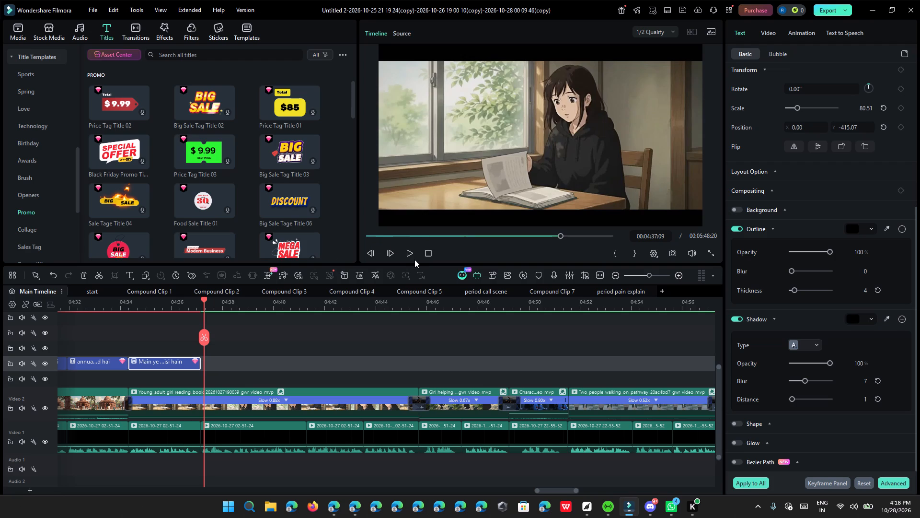
pyautogui.click(412, 259)
pyautogui.click(407, 251)
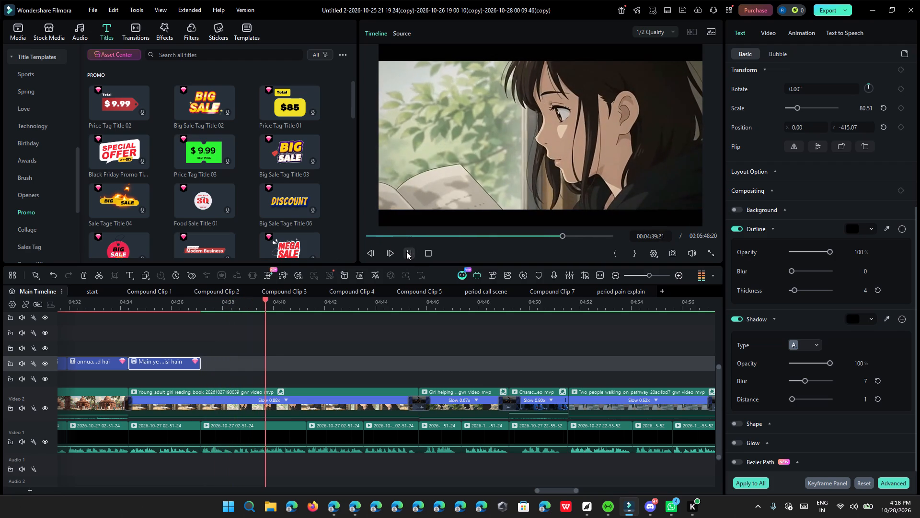
pyautogui.click(406, 251)
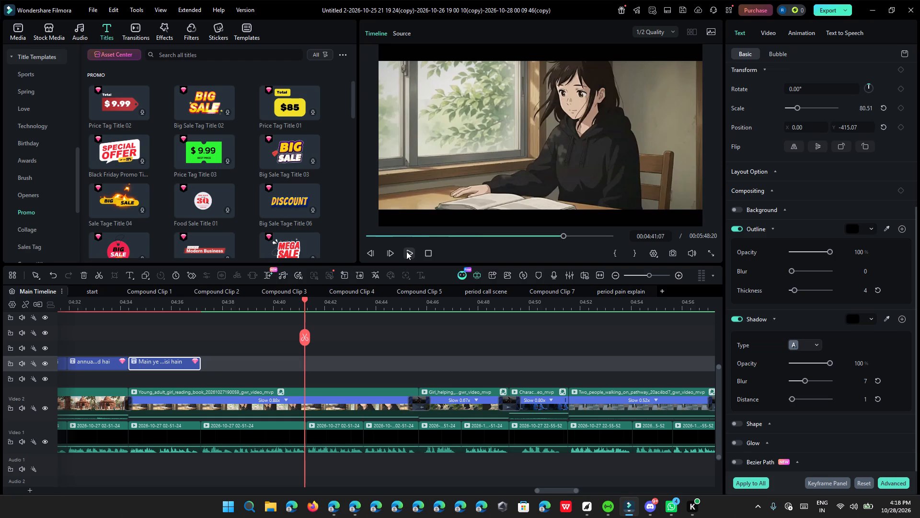
# Search the stock media library for "differ ways".
pyautogui.click(137, 36)
pyautogui.click(61, 34)
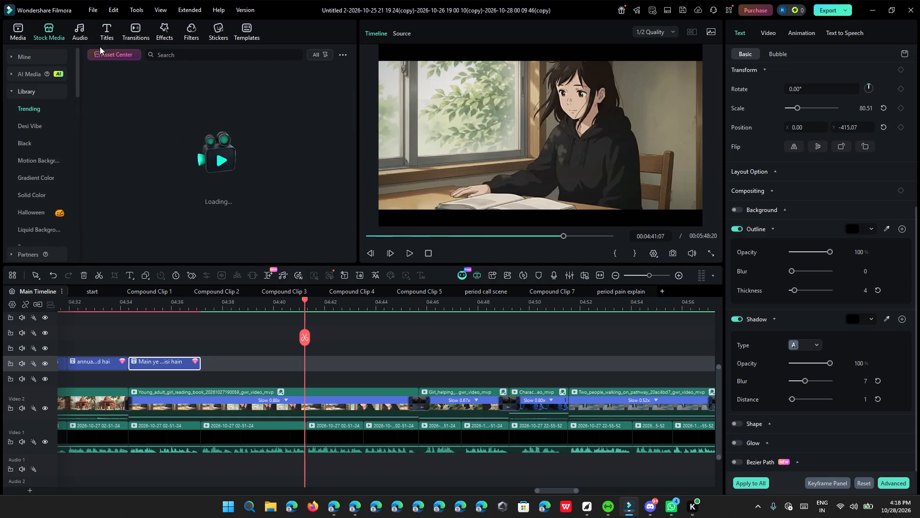
pyautogui.click(184, 52)
pyautogui.write('difer')
pyautogui.press('BackSpace')
pyautogui.press('BackSpace')
pyautogui.write('fer ways')
pyautogui.hotkey('shift', 'Return')
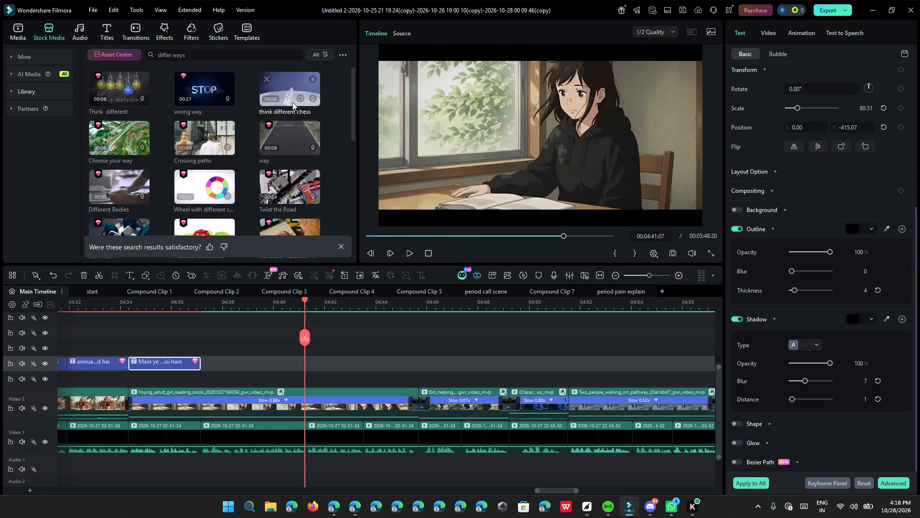
# Preview the "think different chess" stock clip and place it above the reading scene at about 04:40, keeping the 1920x1080 30fps project settings.
pyautogui.click(292, 102)
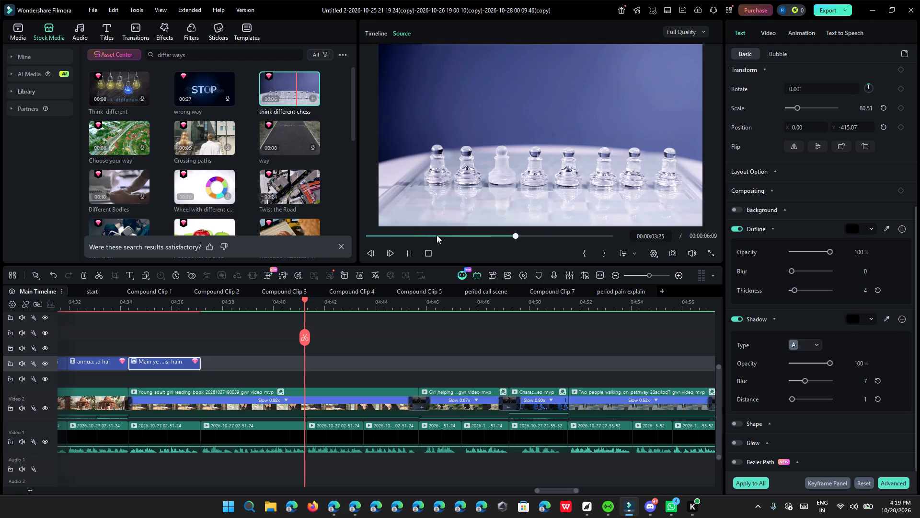
pyautogui.moveTo(290, 81); pyautogui.dragTo(288, 374)
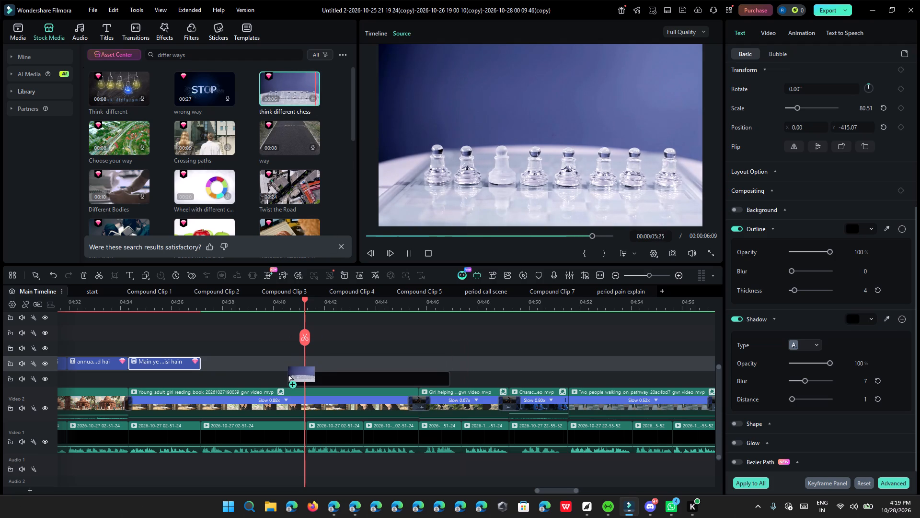
pyautogui.moveTo(288, 374); pyautogui.dragTo(298, 378)
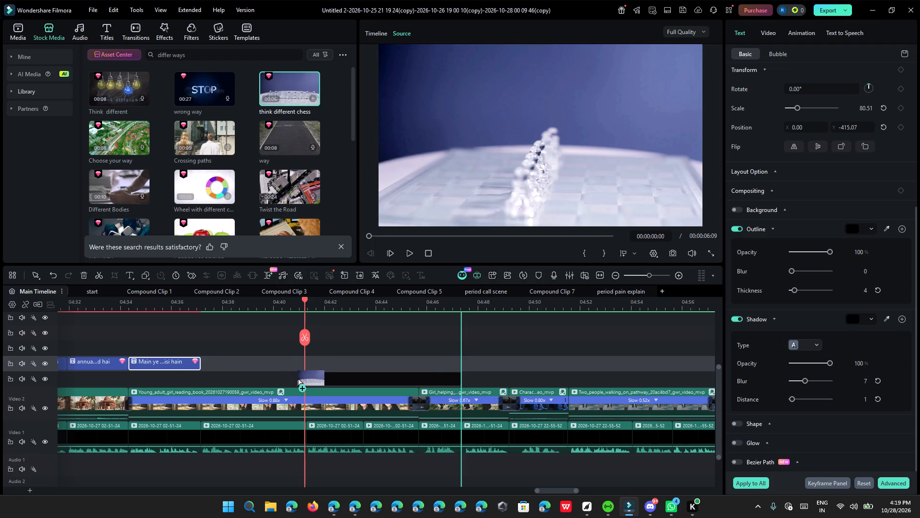
pyautogui.moveTo(298, 378); pyautogui.dragTo(289, 379)
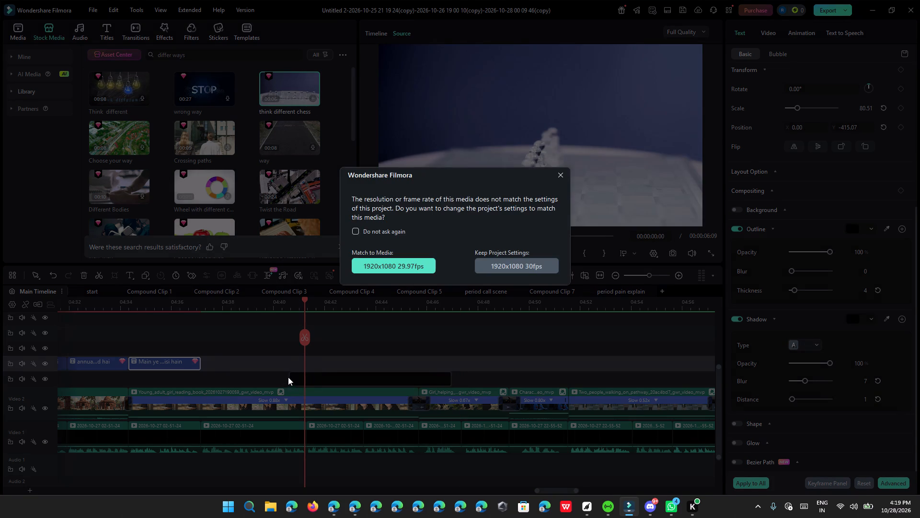
pyautogui.click(524, 258)
pyautogui.click(522, 263)
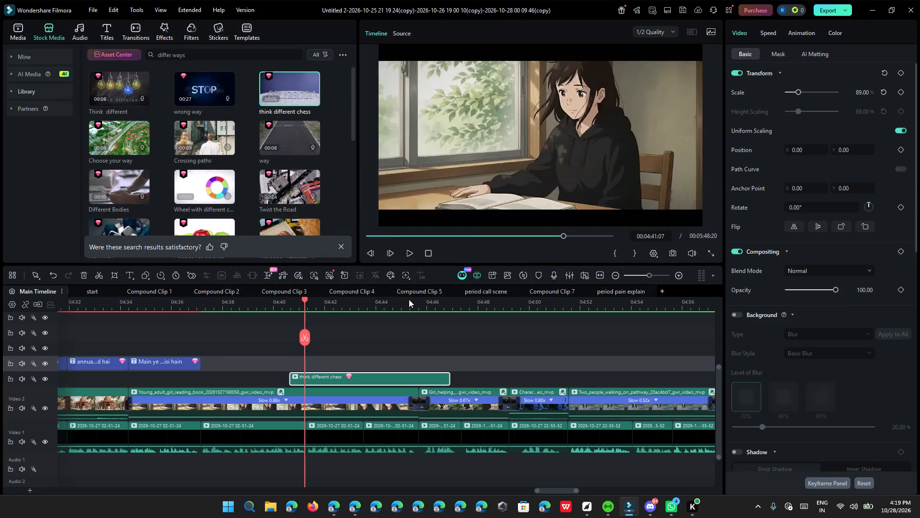
# Check the chess clip's timing against the narration and move the clip earlier so that it starts at about 04:37.
pyautogui.click(262, 306)
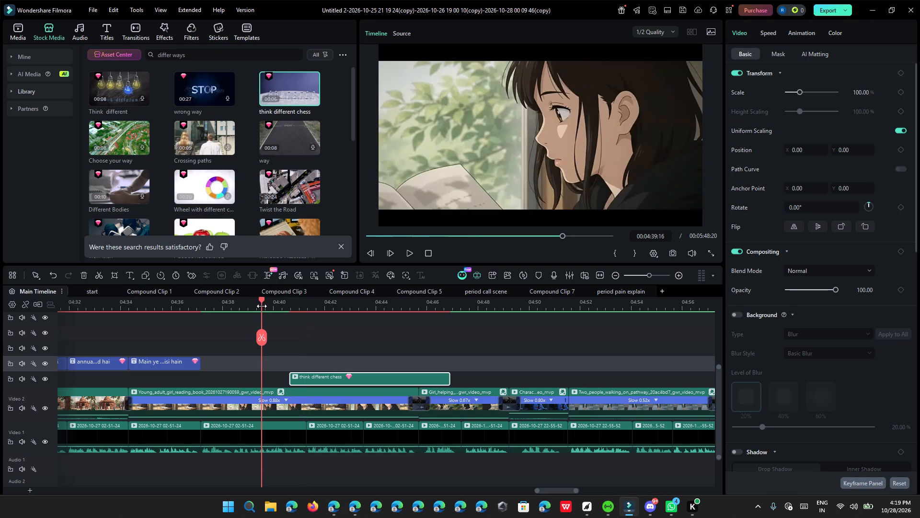
pyautogui.click(410, 255)
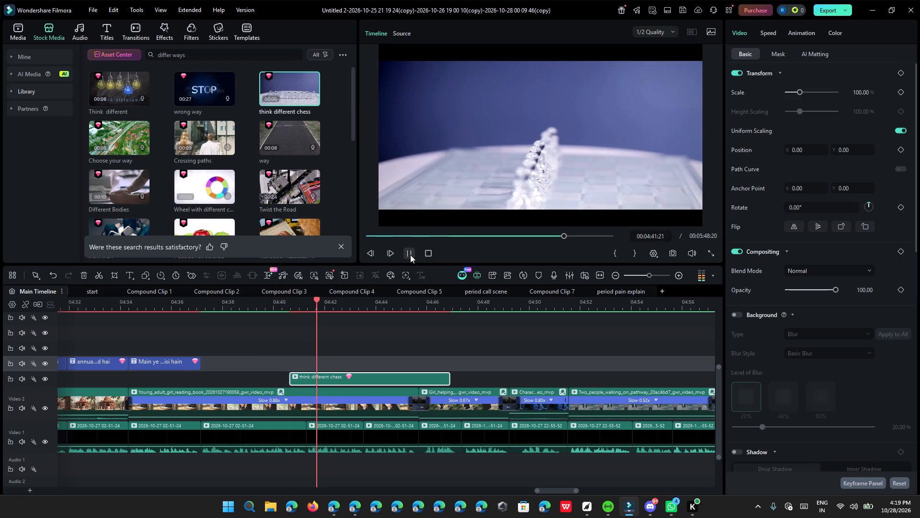
pyautogui.click(410, 255)
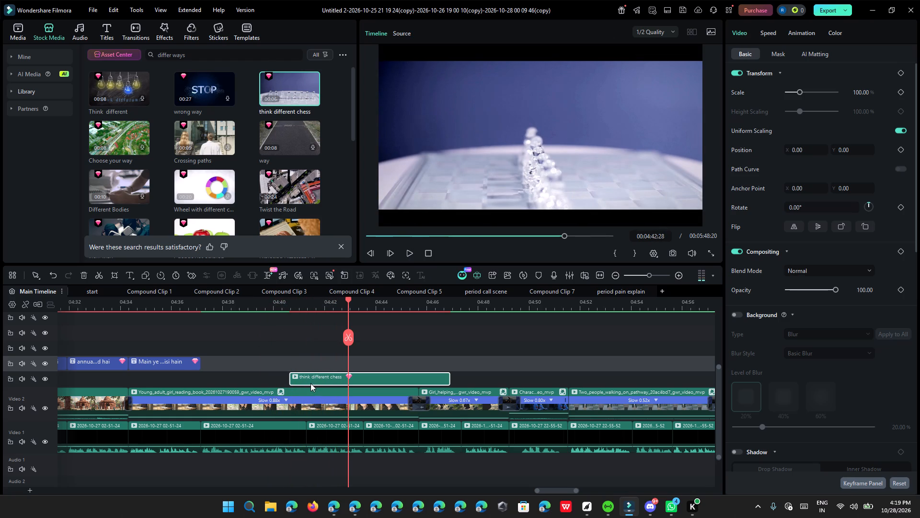
pyautogui.click(206, 306)
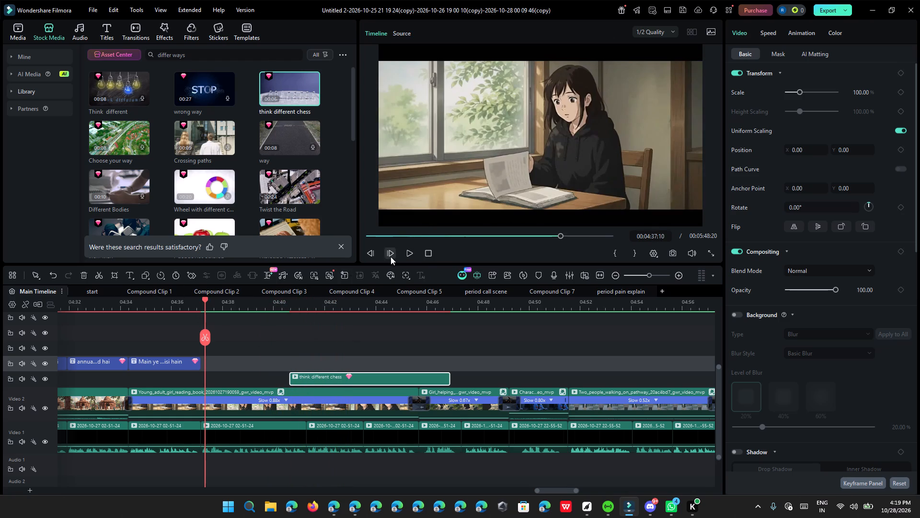
pyautogui.click(415, 254)
pyautogui.click(413, 254)
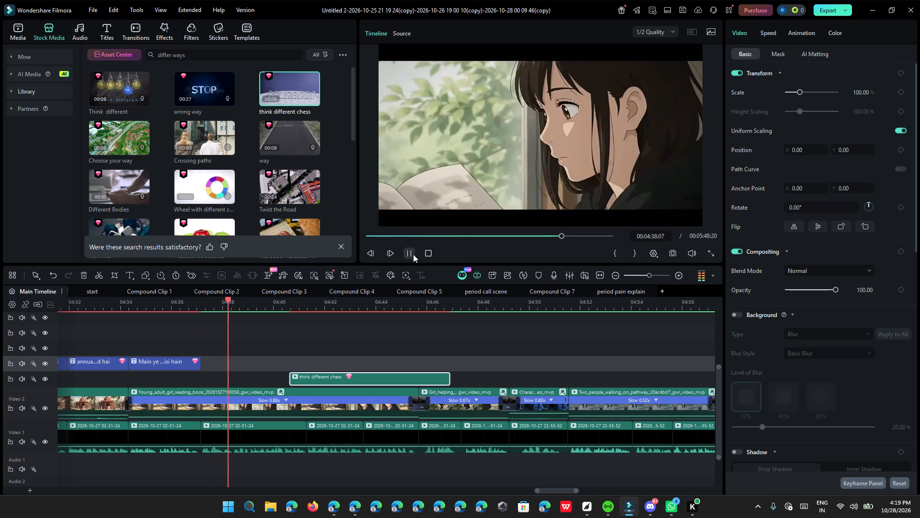
pyautogui.click(413, 254)
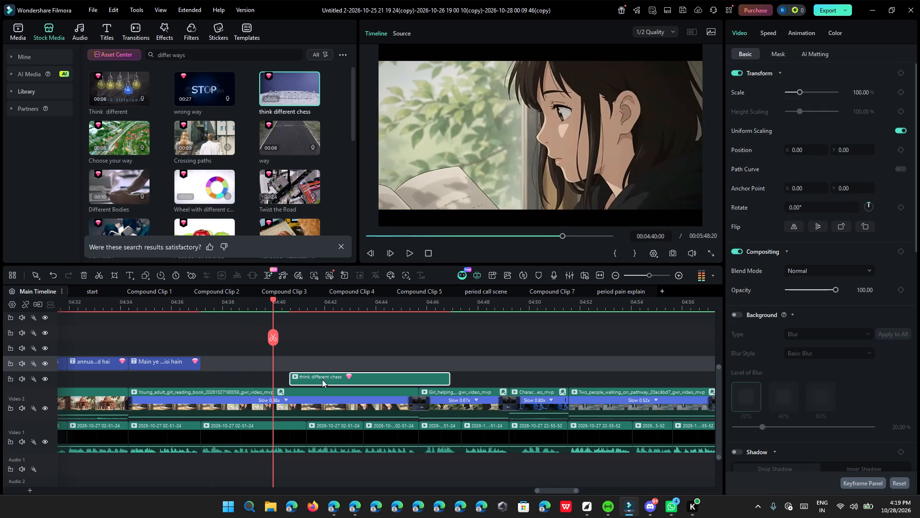
pyautogui.moveTo(333, 378); pyautogui.dragTo(253, 376)
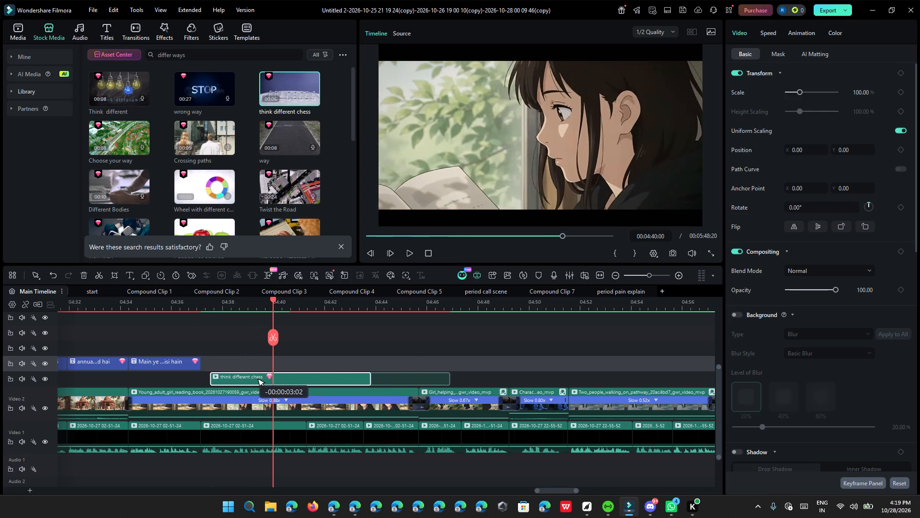
pyautogui.moveTo(253, 376); pyautogui.dragTo(248, 376)
pyautogui.click(226, 311)
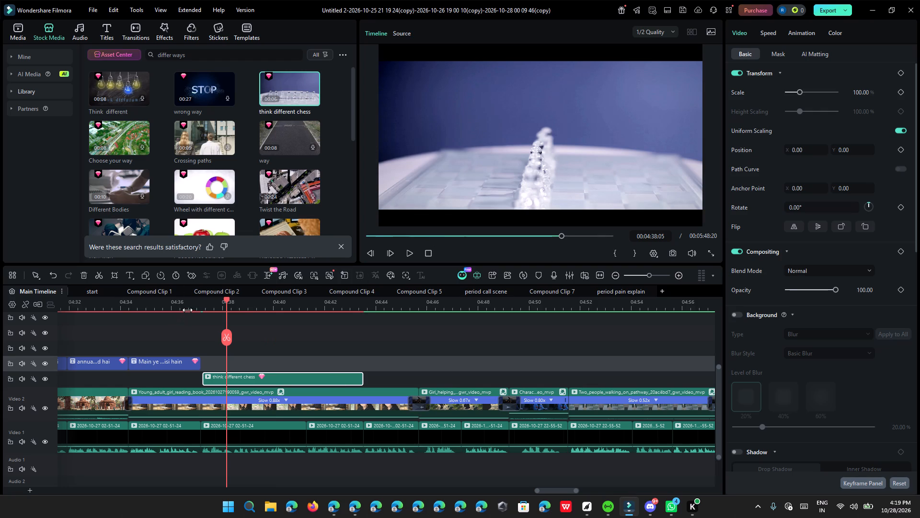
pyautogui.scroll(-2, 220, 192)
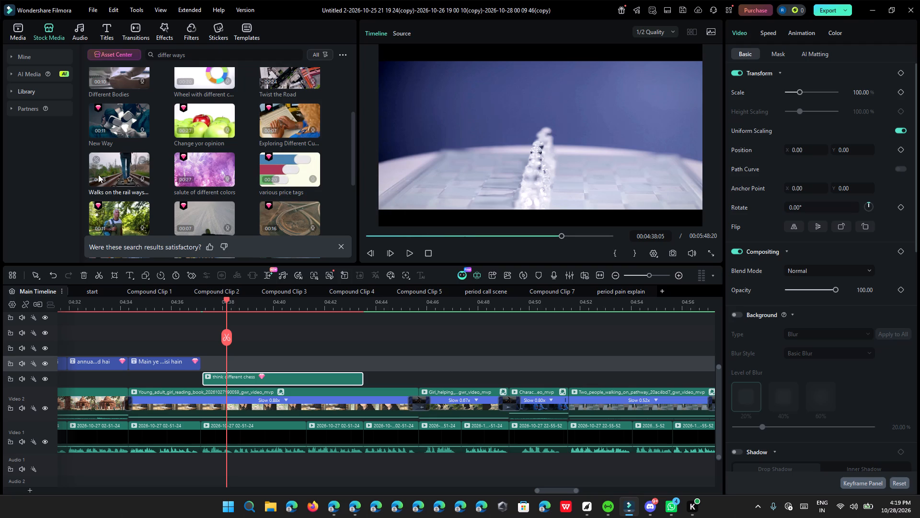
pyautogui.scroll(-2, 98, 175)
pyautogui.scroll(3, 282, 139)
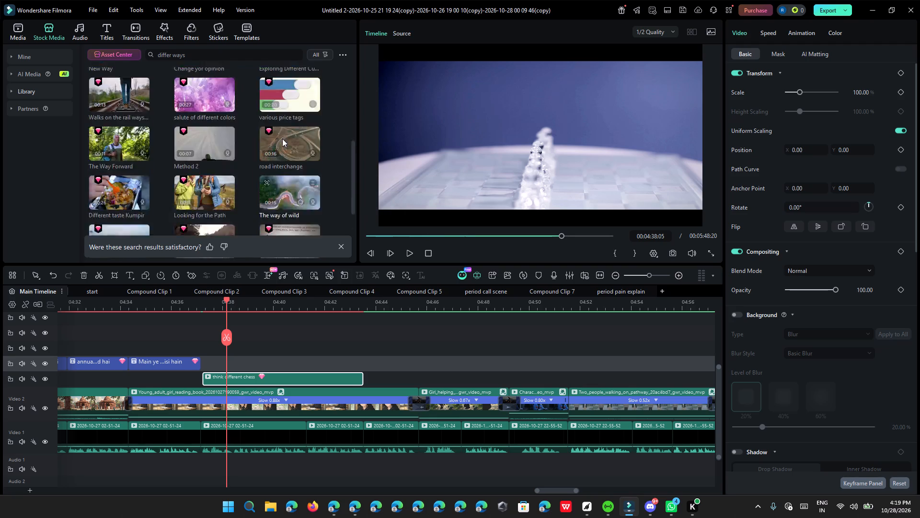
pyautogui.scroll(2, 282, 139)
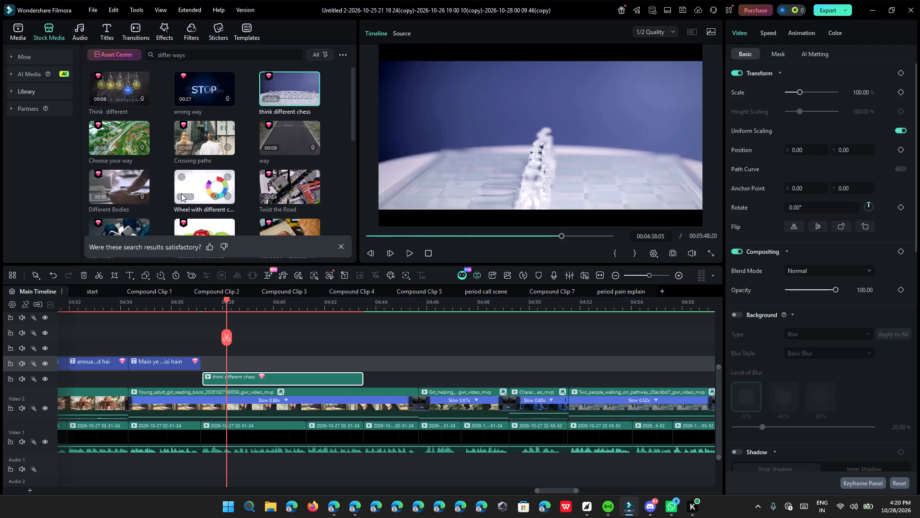
# Lower the "think different chess" clip's opacity to 80 so the reading girl shows through.
pyautogui.click(506, 177)
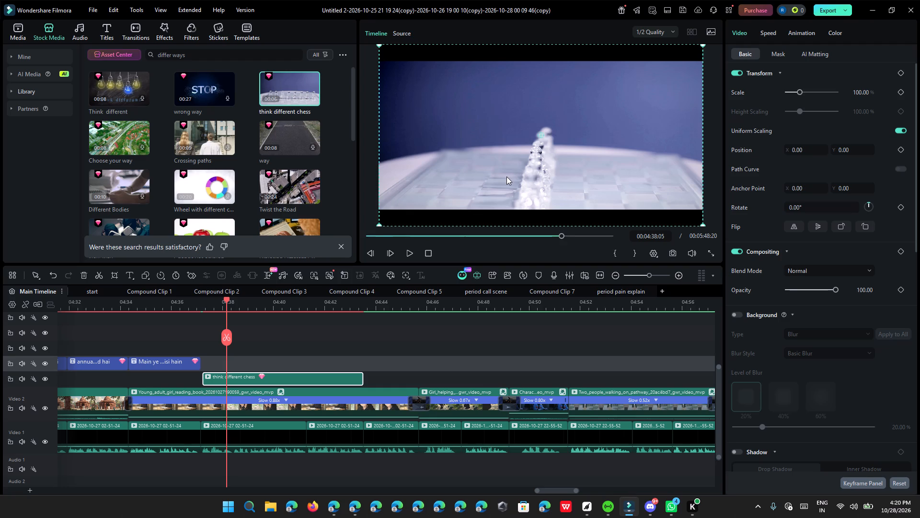
pyautogui.click(817, 295)
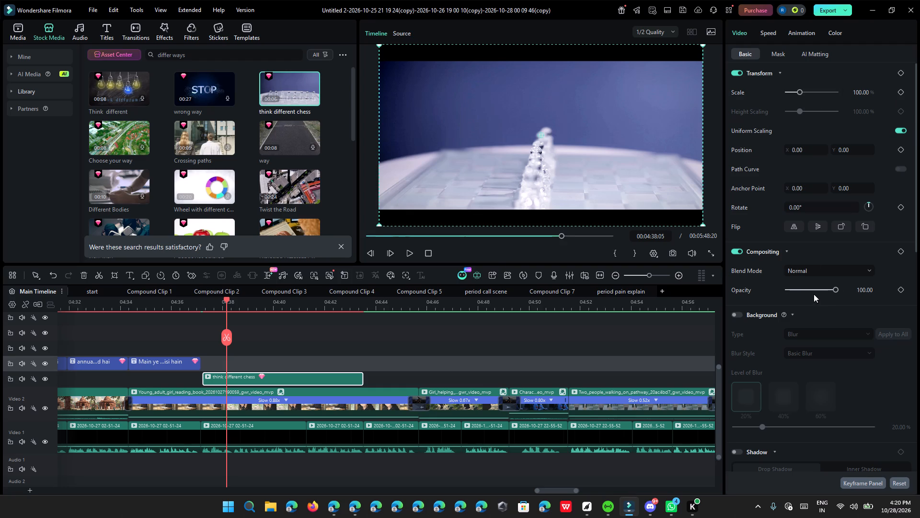
pyautogui.click(812, 294)
pyautogui.click(809, 283)
pyautogui.click(812, 287)
pyautogui.moveTo(812, 287); pyautogui.dragTo(803, 289)
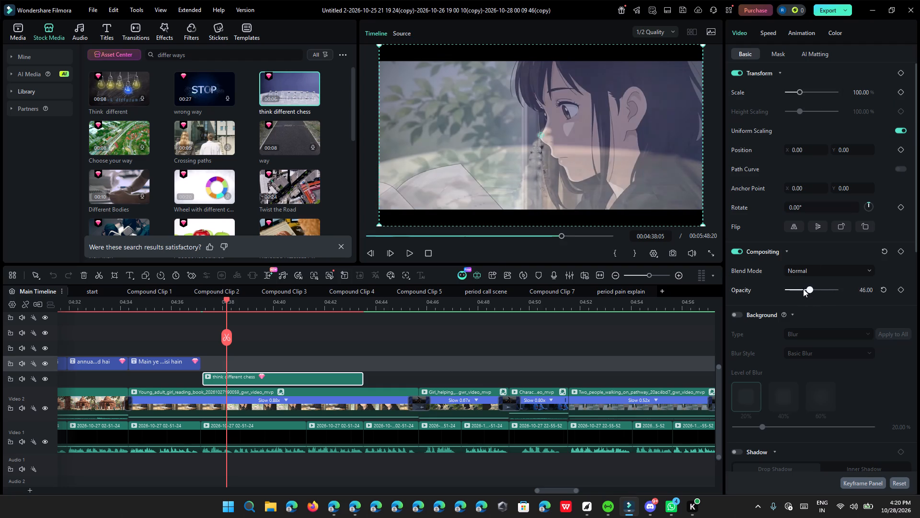
pyautogui.moveTo(803, 289); pyautogui.dragTo(809, 294)
pyautogui.moveTo(809, 294); pyautogui.dragTo(826, 294)
# Play the overlay from about 04:37 and shift the chess clip slightly earlier to start exactly where the "Main ye nahi keh raha" caption ends.
pyautogui.click(198, 311)
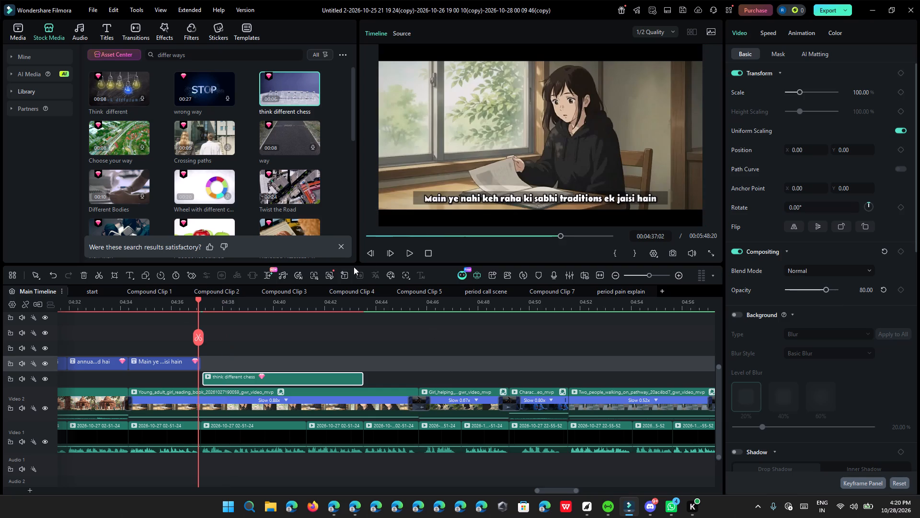
pyautogui.click(409, 254)
pyautogui.keyDown('ctrl'); pyautogui.scroll(6, 356, 331); pyautogui.keyUp('ctrl')
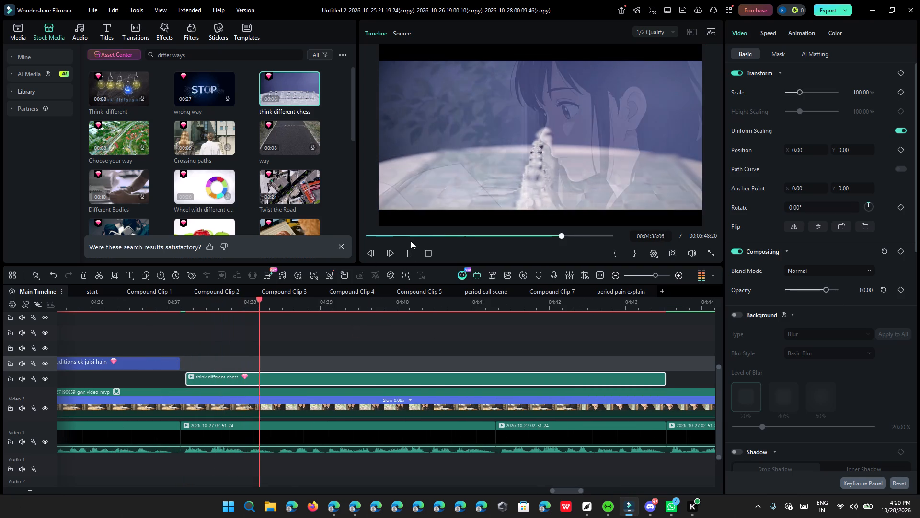
pyautogui.click(409, 249)
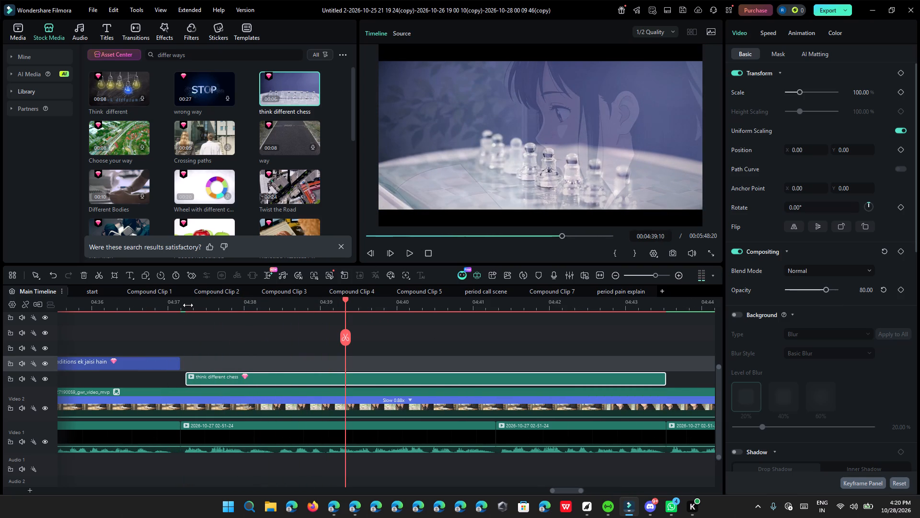
pyautogui.click(188, 305)
pyautogui.click(188, 305)
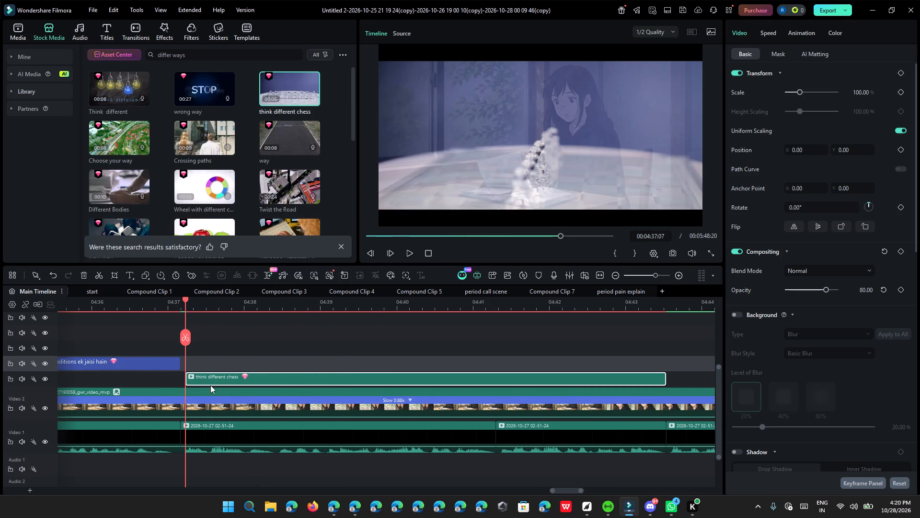
pyautogui.moveTo(211, 382); pyautogui.dragTo(206, 381)
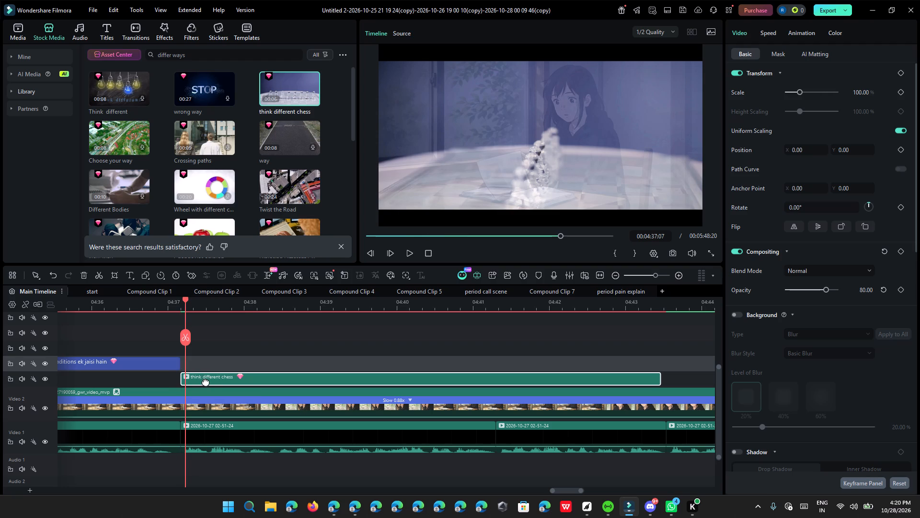
# Add an opacity keyframe of 80 to the chess clip and move it to the very start of the clip.
pyautogui.keyDown('ctrl'); pyautogui.scroll(3, 286, 308); pyautogui.keyUp('ctrl')
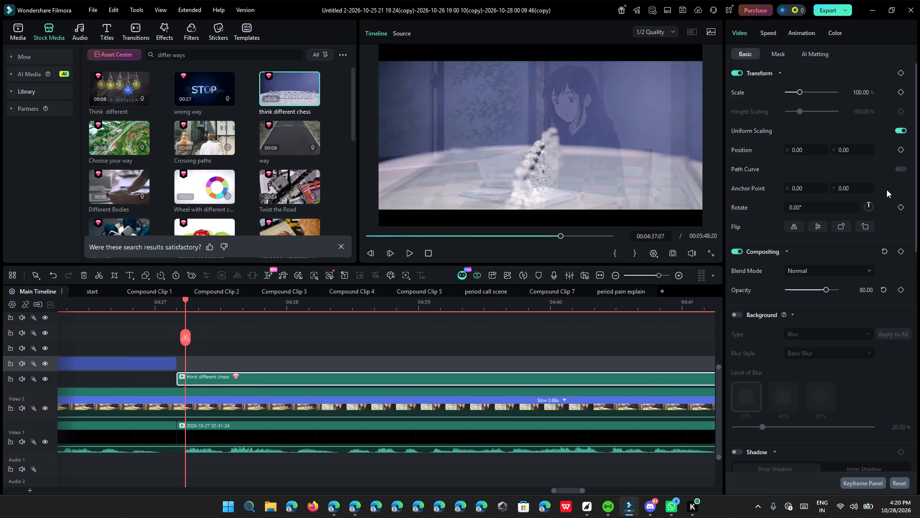
pyautogui.click(900, 287)
pyautogui.moveTo(186, 384); pyautogui.dragTo(179, 384)
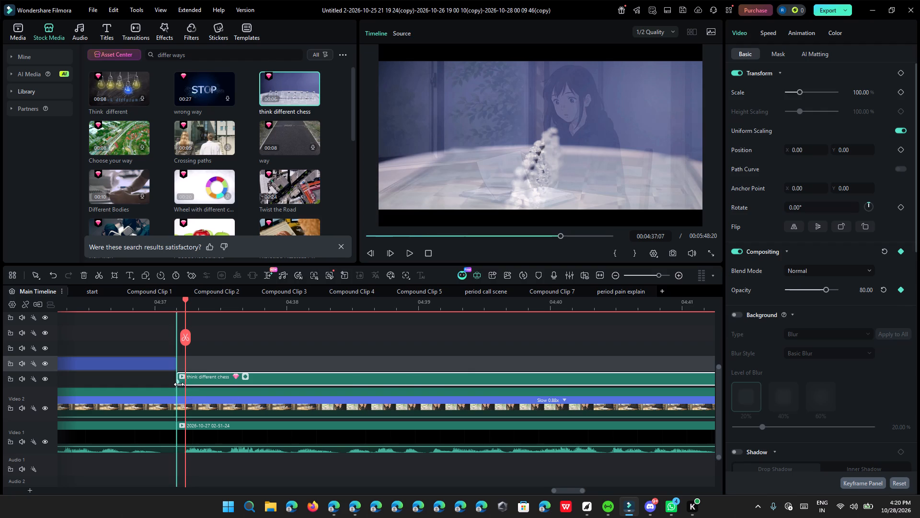
pyautogui.moveTo(179, 384); pyautogui.dragTo(181, 384)
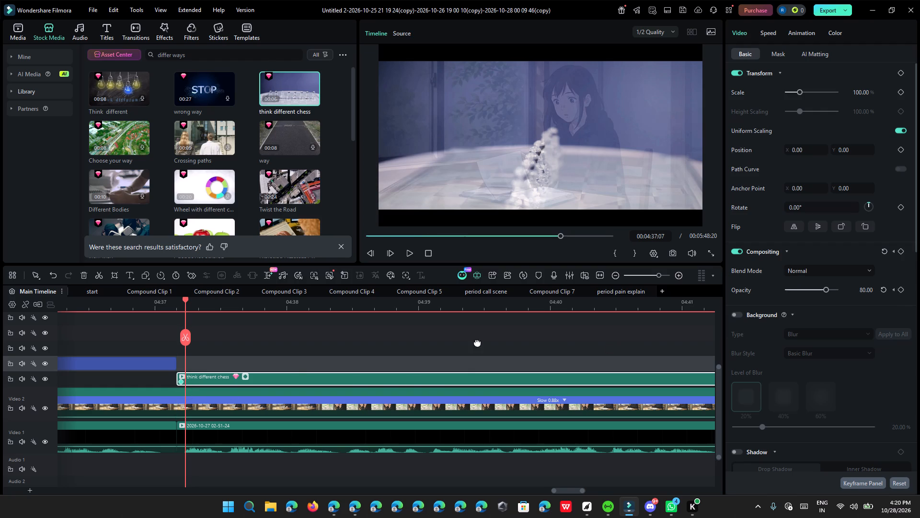
pyautogui.moveTo(180, 380); pyautogui.dragTo(171, 381)
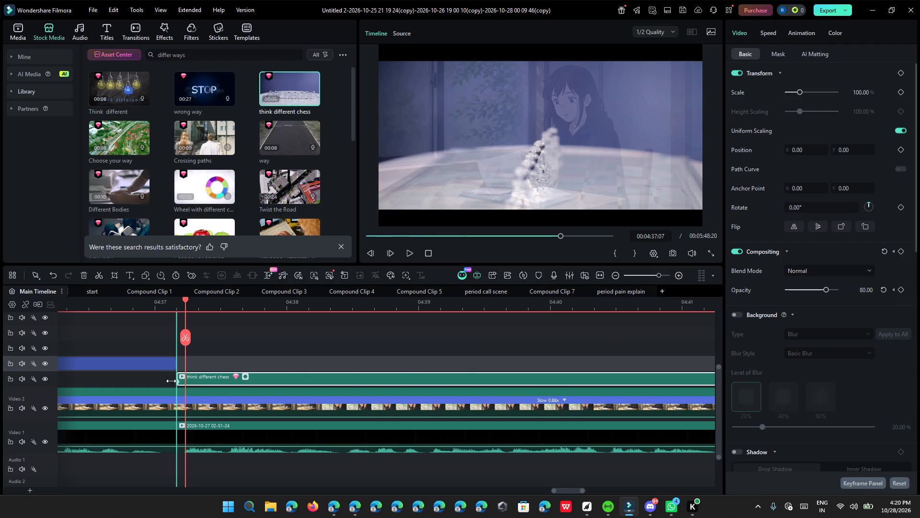
# Set the chess clip's opacity to 0 at 04:37:07, just after the keyframe at its start.
pyautogui.moveTo(171, 381); pyautogui.dragTo(171, 381)
pyautogui.moveTo(825, 290); pyautogui.dragTo(780, 290)
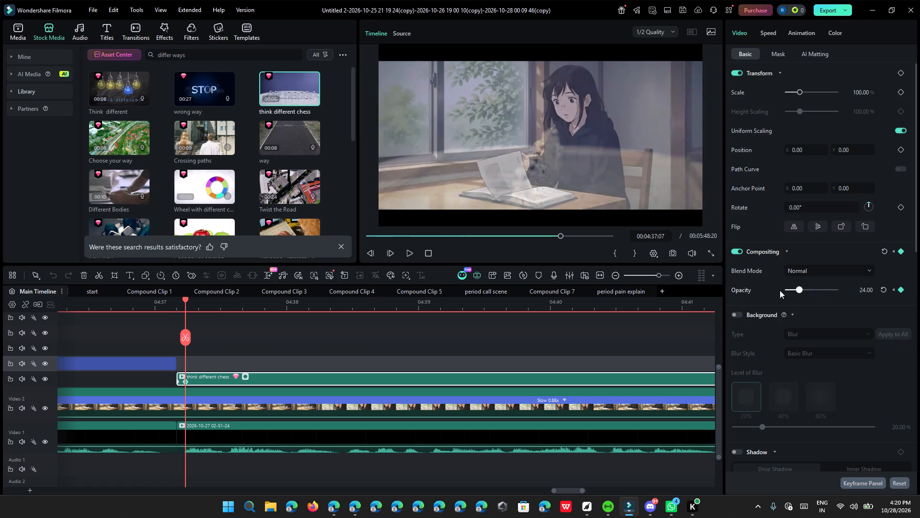
pyautogui.moveTo(780, 290); pyautogui.dragTo(711, 294)
# Play on from there and add an opacity keyframe of 0 to the chess clip at 04:38:13.
pyautogui.click(409, 258)
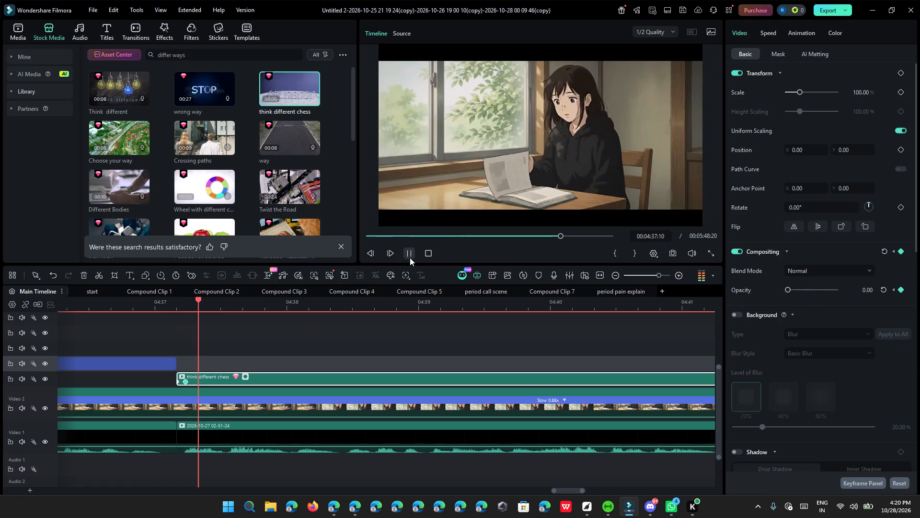
pyautogui.click(410, 258)
pyautogui.click(345, 308)
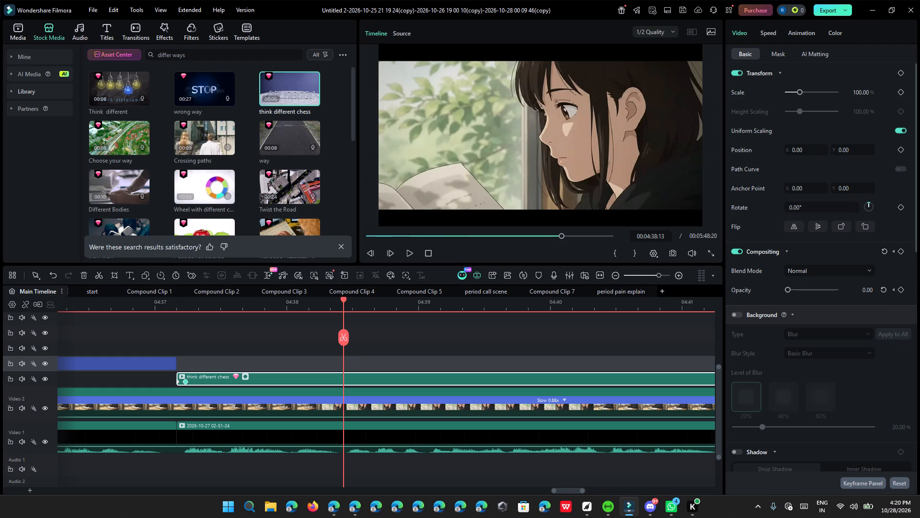
pyautogui.click(901, 292)
# Add a 0-opacity keyframe to the chess clip at about 04:39:10 and set the opacity to 100 at 04:39:02.
pyautogui.click(409, 255)
pyautogui.click(409, 255)
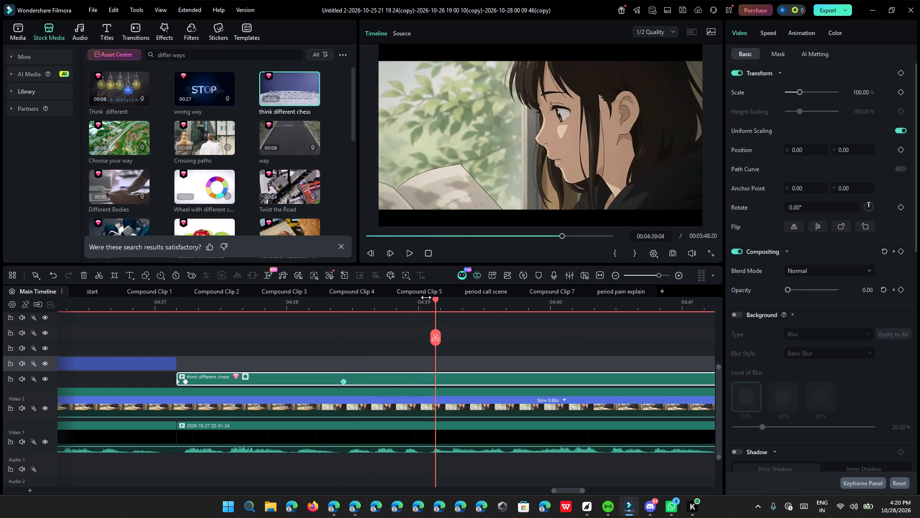
pyautogui.moveTo(435, 300); pyautogui.dragTo(425, 299)
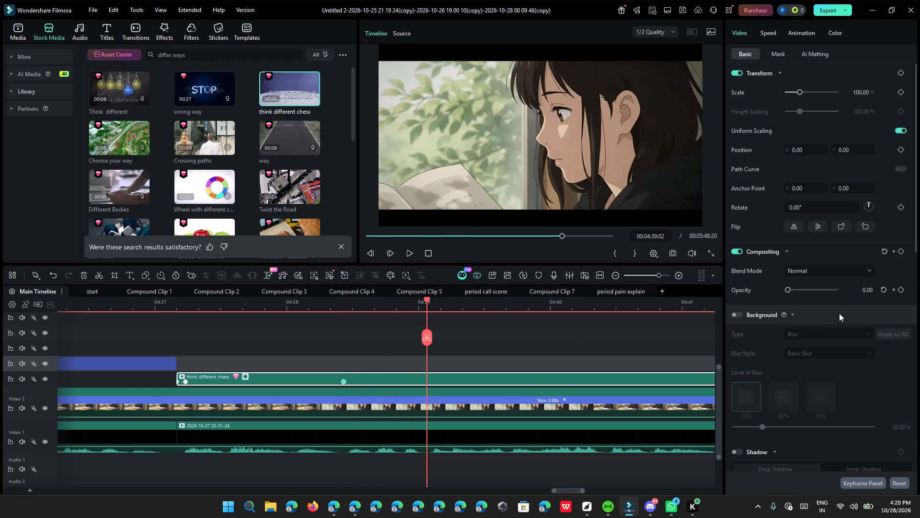
pyautogui.click(902, 291)
pyautogui.moveTo(426, 379); pyautogui.dragTo(463, 379)
pyautogui.moveTo(821, 287); pyautogui.dragTo(848, 283)
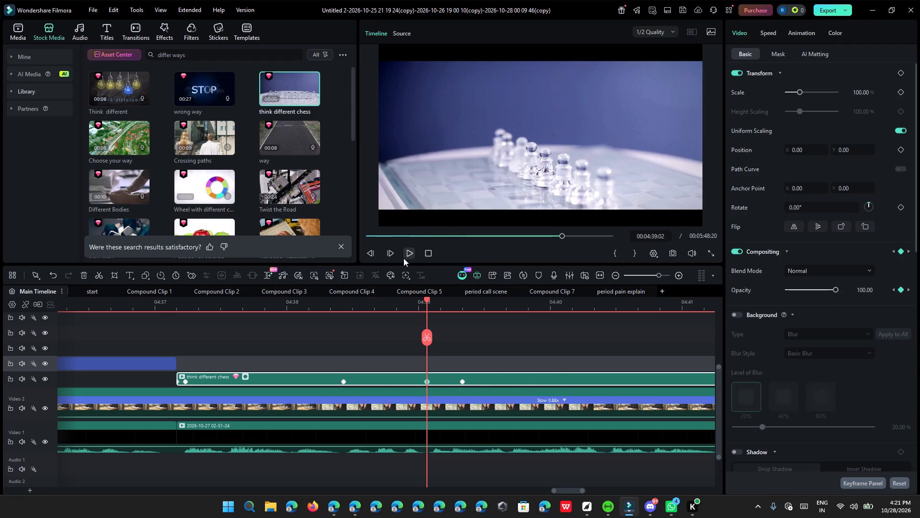
# Play the chess fade and move its final 0-opacity keyframe to about 04:40:10 to lengthen the fade-out.
pyautogui.click(402, 249)
pyautogui.click(403, 252)
pyautogui.click(337, 304)
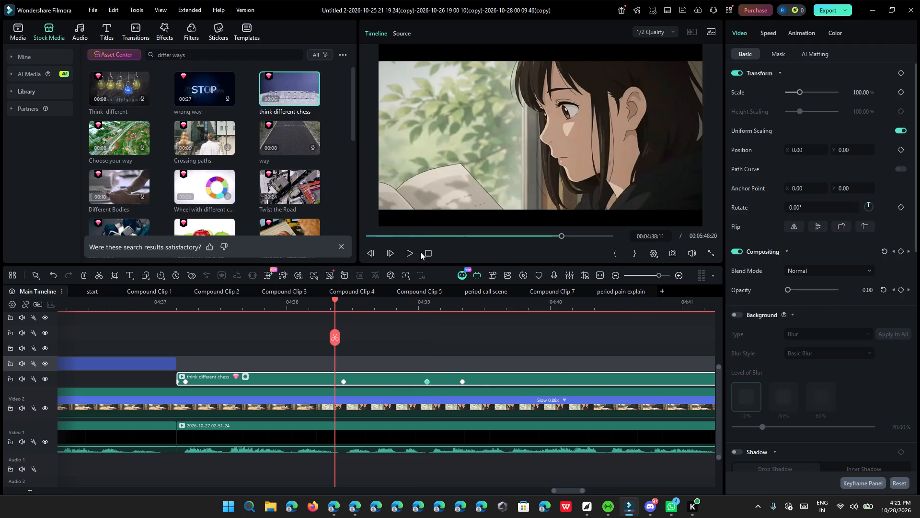
pyautogui.click(412, 251)
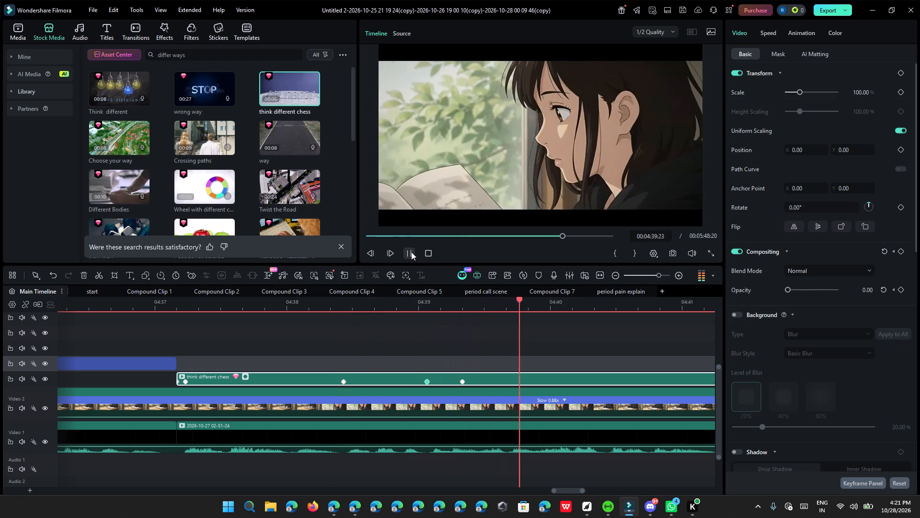
pyautogui.click(411, 252)
pyautogui.click(420, 314)
pyautogui.click(421, 307)
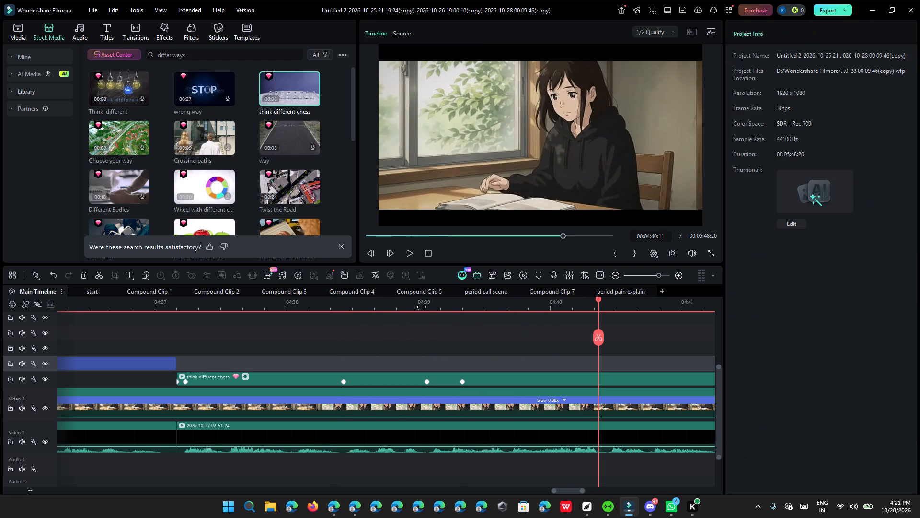
pyautogui.moveTo(422, 300); pyautogui.dragTo(453, 303)
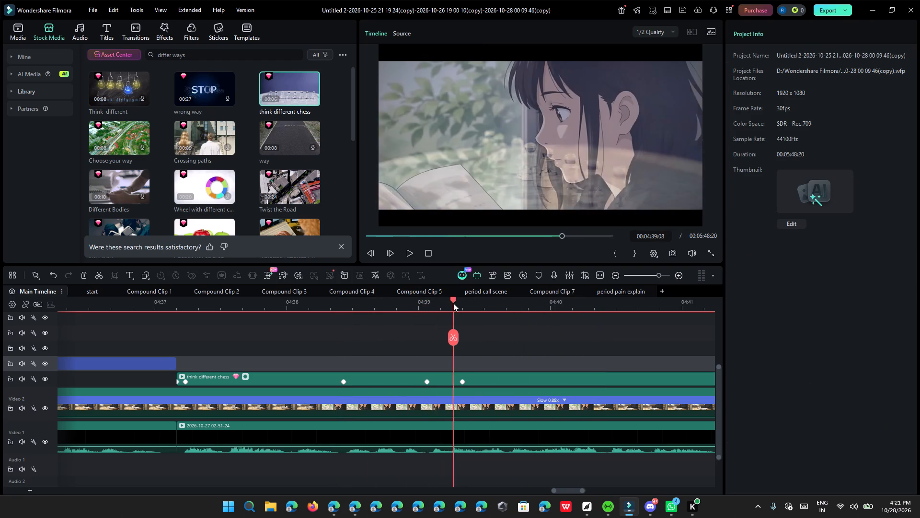
pyautogui.moveTo(453, 303); pyautogui.dragTo(458, 304)
pyautogui.moveTo(464, 383); pyautogui.dragTo(567, 387)
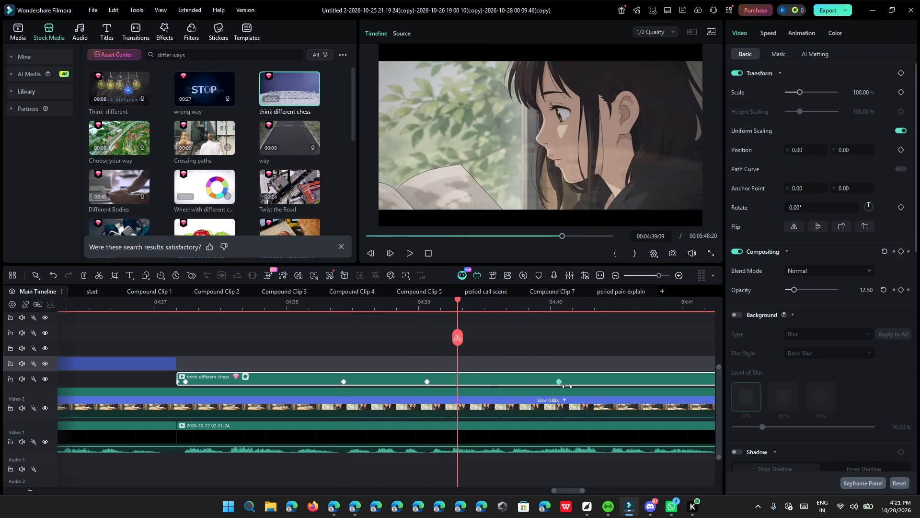
pyautogui.moveTo(567, 387); pyautogui.dragTo(600, 385)
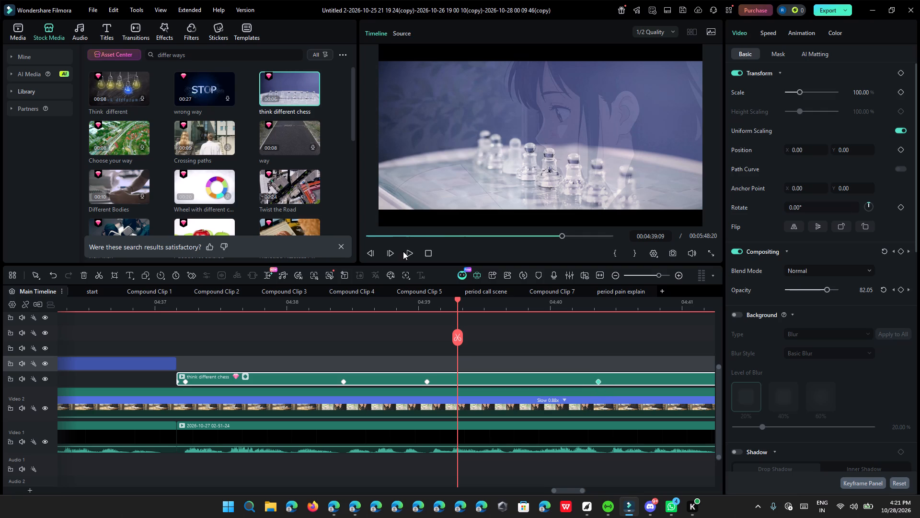
# Preview the fade, copy the chess clip's 100-opacity keyframe at 04:39:02 and paste it at 04:39:17.
pyautogui.click(405, 251)
pyautogui.click(405, 251)
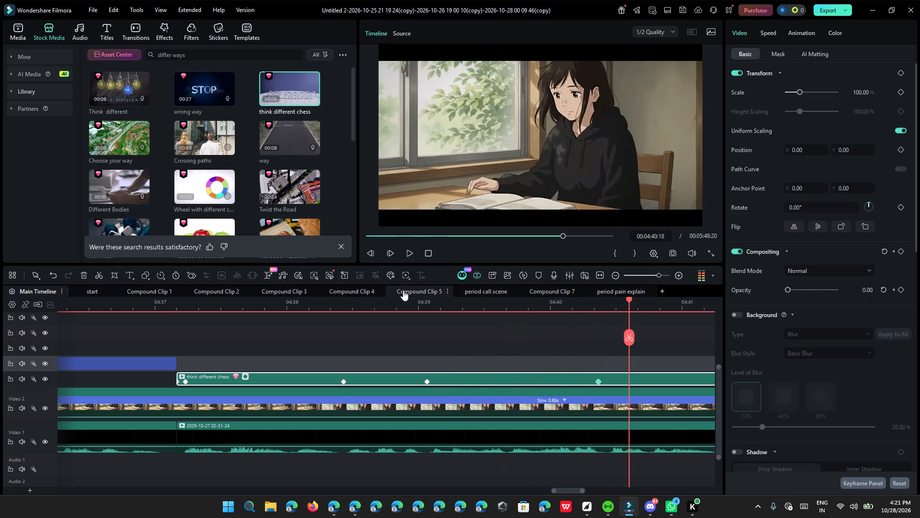
pyautogui.click(403, 299)
pyautogui.moveTo(402, 300); pyautogui.dragTo(356, 320)
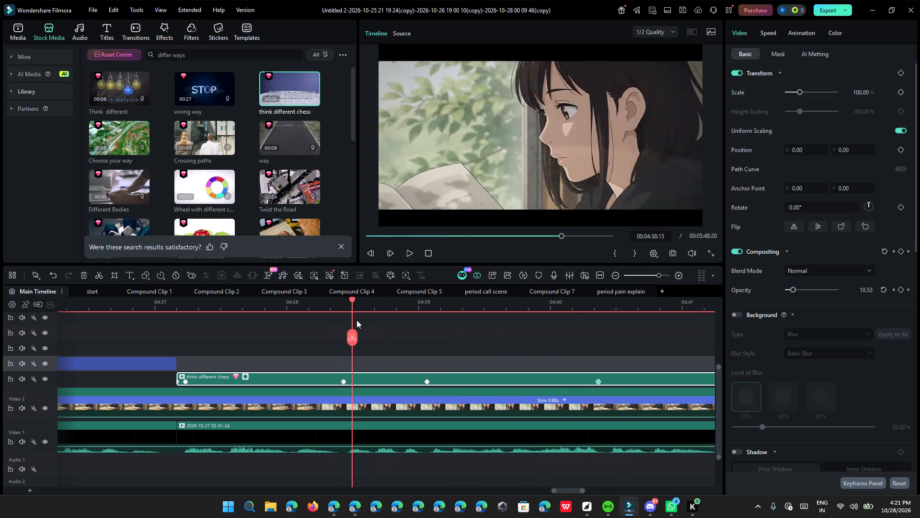
pyautogui.moveTo(356, 320); pyautogui.dragTo(431, 332)
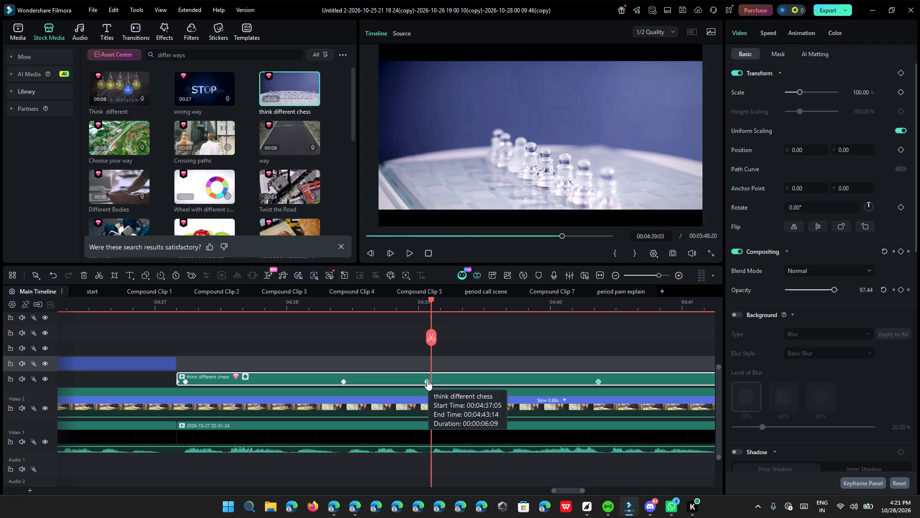
pyautogui.hotkey('ctrl', 'c')
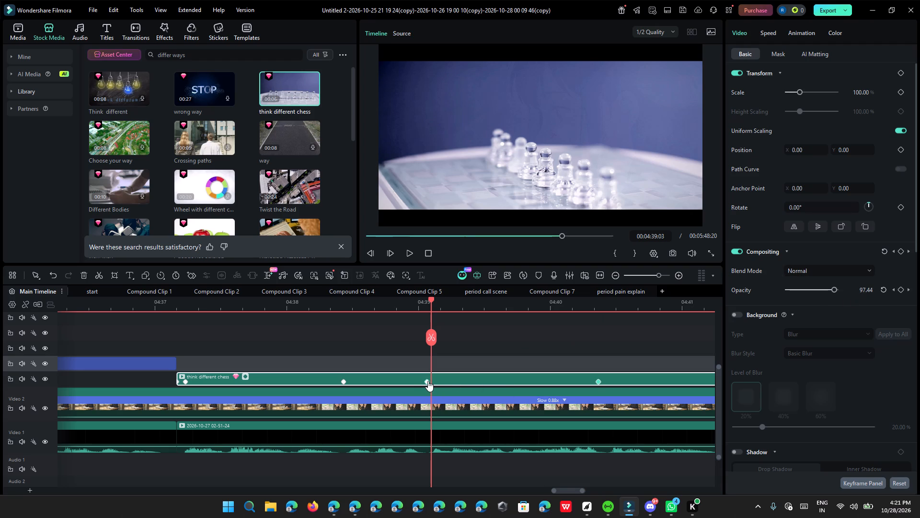
pyautogui.click(428, 381)
pyautogui.rightClick(428, 381)
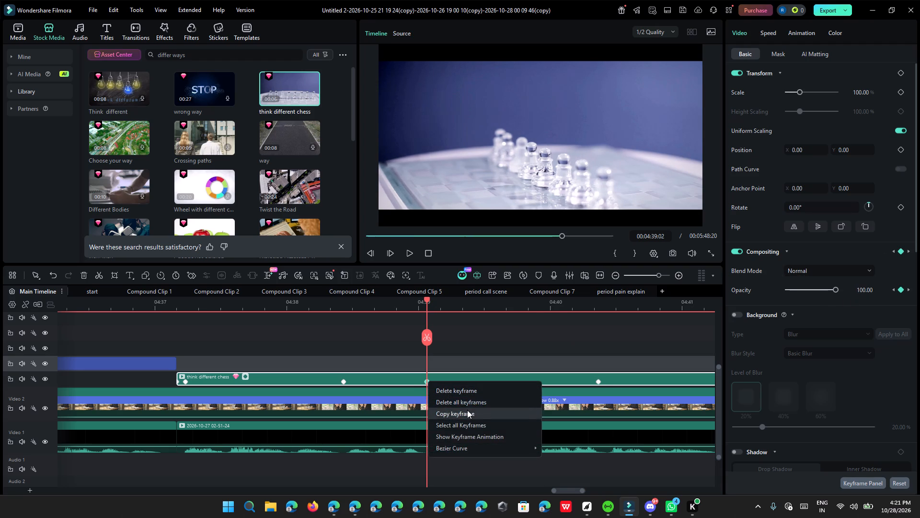
pyautogui.click(467, 410)
pyautogui.click(492, 310)
pyautogui.rightClick(522, 379)
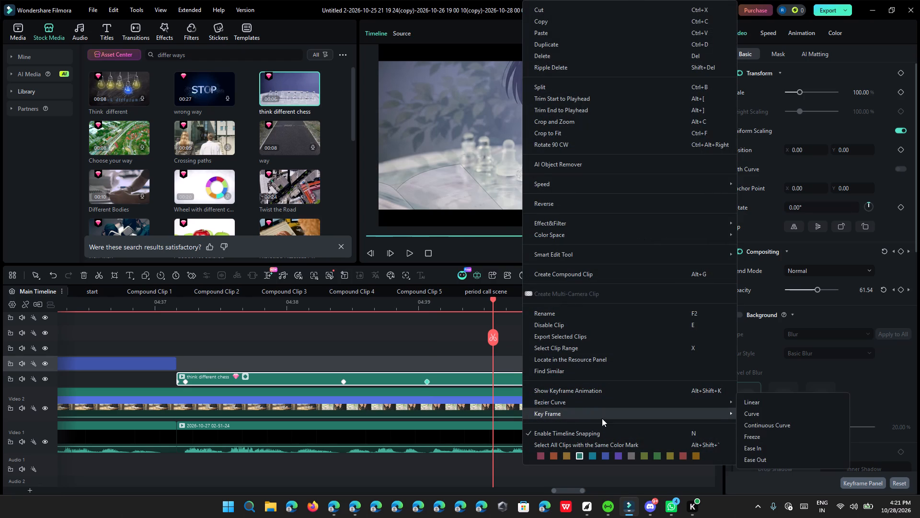
pyautogui.click(750, 413)
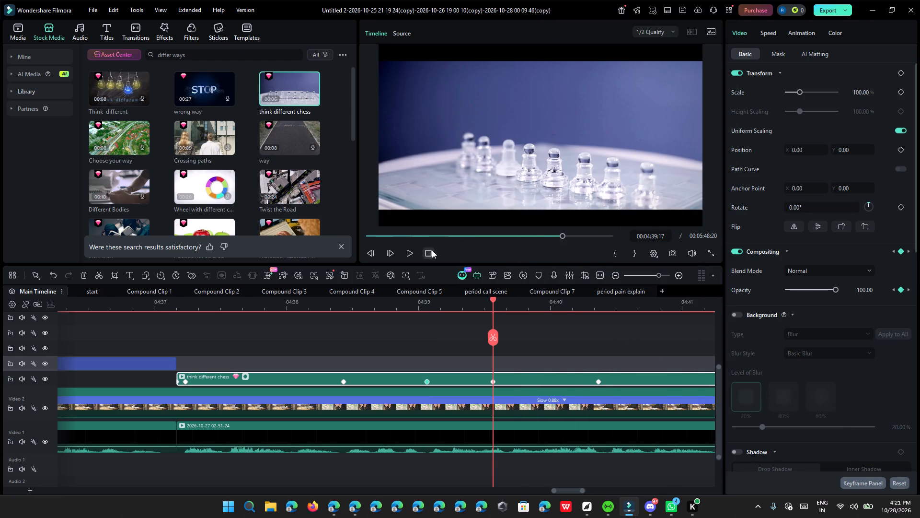
# Trim the chess clip's end to the narration cut just after 04:41 and move its last opacity keyframe to the new end.
pyautogui.click(407, 250)
pyautogui.keyDown('ctrl'); pyautogui.scroll(-4, 529, 329); pyautogui.keyUp('ctrl')
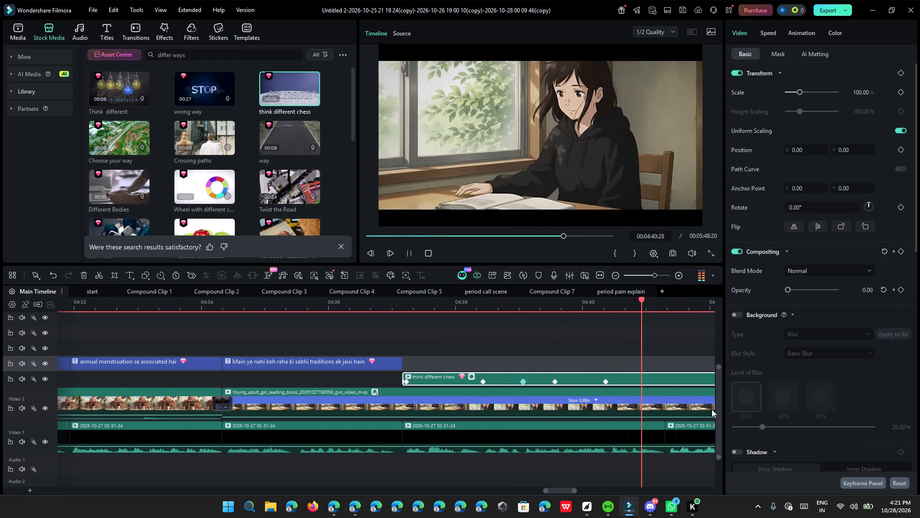
pyautogui.click(410, 252)
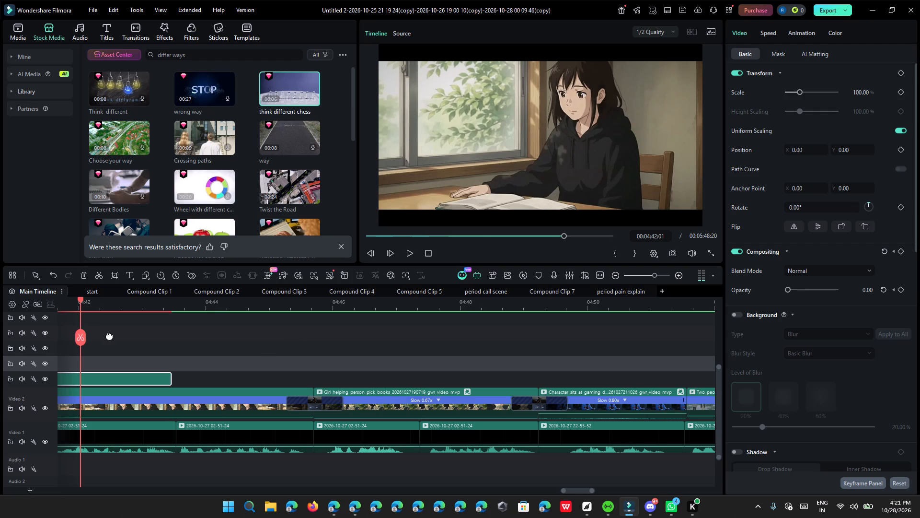
pyautogui.moveTo(80, 301); pyautogui.dragTo(22, 315)
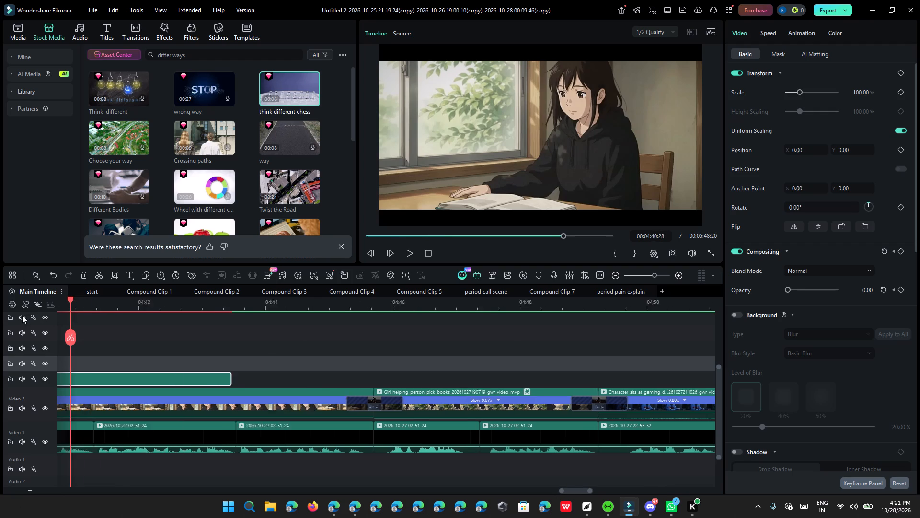
pyautogui.moveTo(22, 315); pyautogui.dragTo(130, 335)
pyautogui.moveTo(438, 377); pyautogui.dragTo(419, 381)
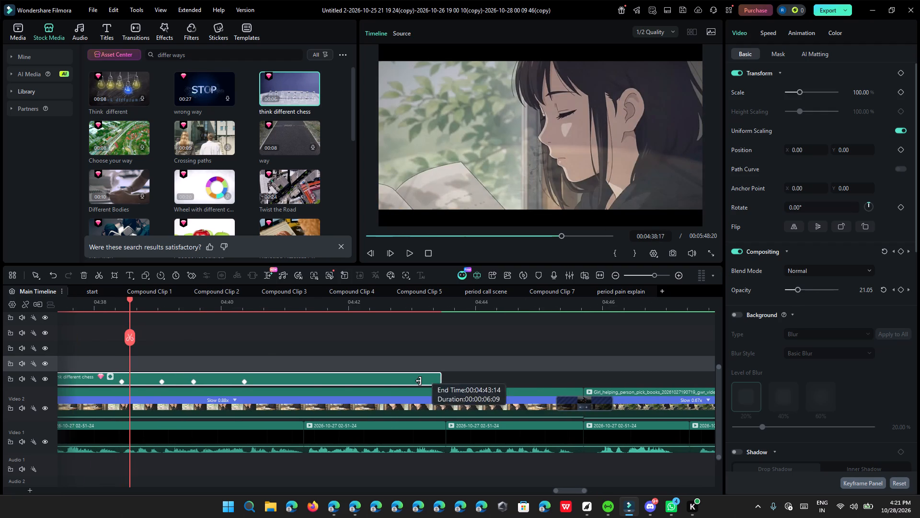
pyautogui.moveTo(419, 381); pyautogui.dragTo(302, 389)
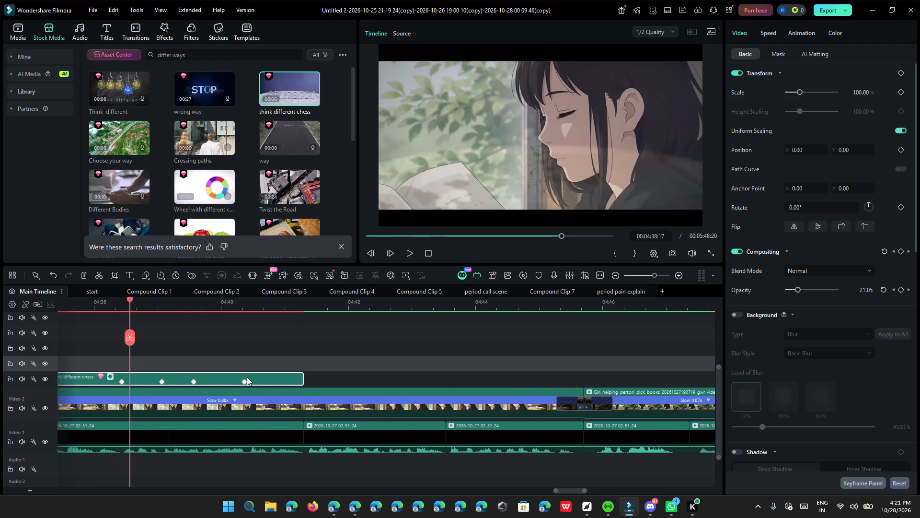
pyautogui.moveTo(246, 379); pyautogui.dragTo(313, 381)
# Play the overlay from 04:38 and move the pasted 100-opacity keyframe forward to about 04:40:23 so the chess scene holds longer.
pyautogui.click(410, 249)
pyautogui.click(410, 249)
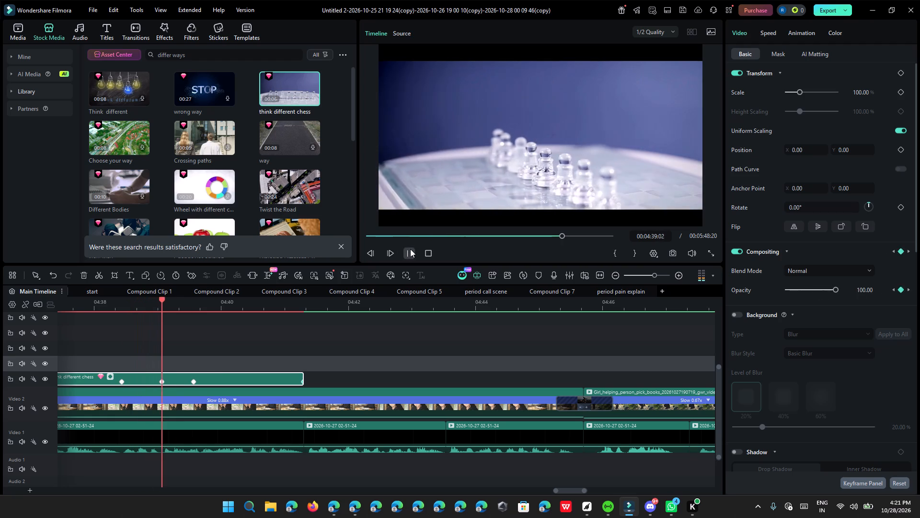
pyautogui.click(197, 308)
pyautogui.moveTo(196, 308); pyautogui.dragTo(225, 315)
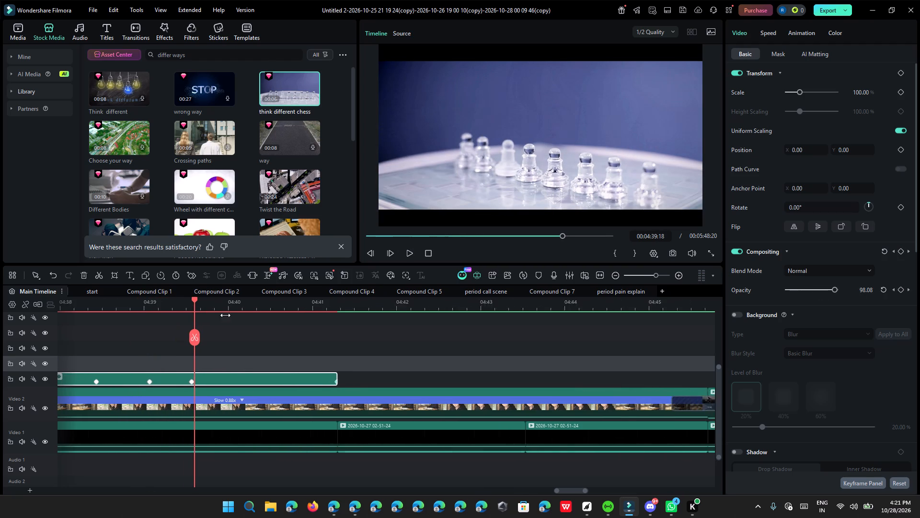
pyautogui.moveTo(225, 315); pyautogui.dragTo(226, 316)
pyautogui.click(129, 306)
pyautogui.moveTo(130, 297); pyautogui.dragTo(112, 303)
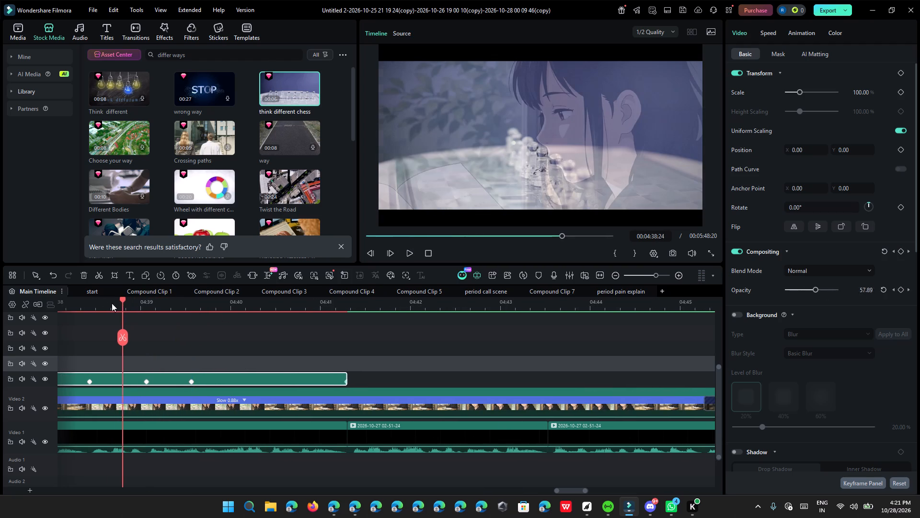
pyautogui.moveTo(112, 303); pyautogui.dragTo(82, 314)
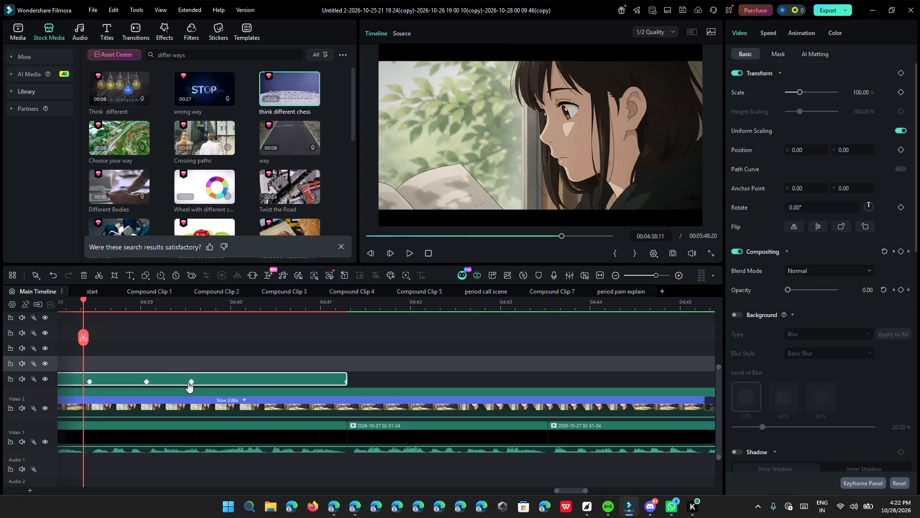
pyautogui.moveTo(188, 382); pyautogui.dragTo(268, 390)
pyautogui.click(406, 253)
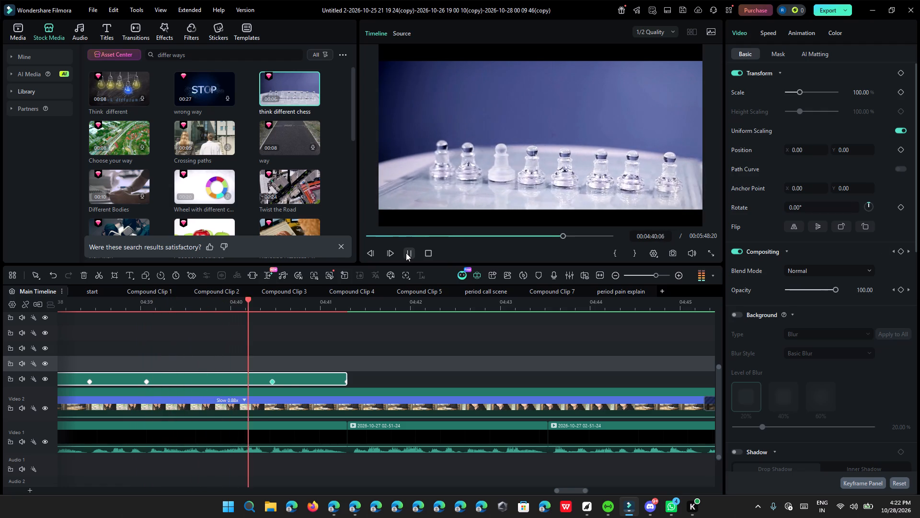
pyautogui.click(406, 253)
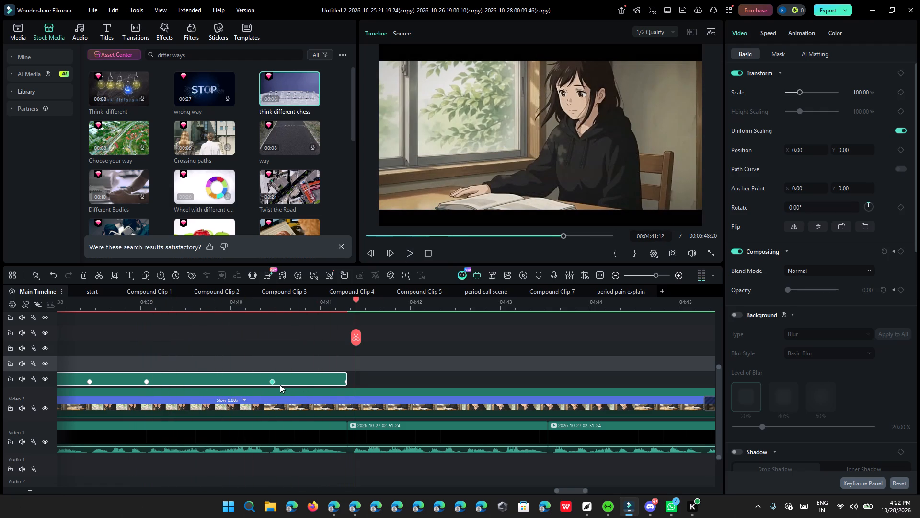
pyautogui.moveTo(273, 383); pyautogui.dragTo(305, 384)
# Play the overlay from about 04:37 and set the chess clip's first opacity keyframe at 04:37:05 to 0.
pyautogui.keyDown('ctrl'); pyautogui.scroll(-2, 292, 356); pyautogui.keyUp('ctrl')
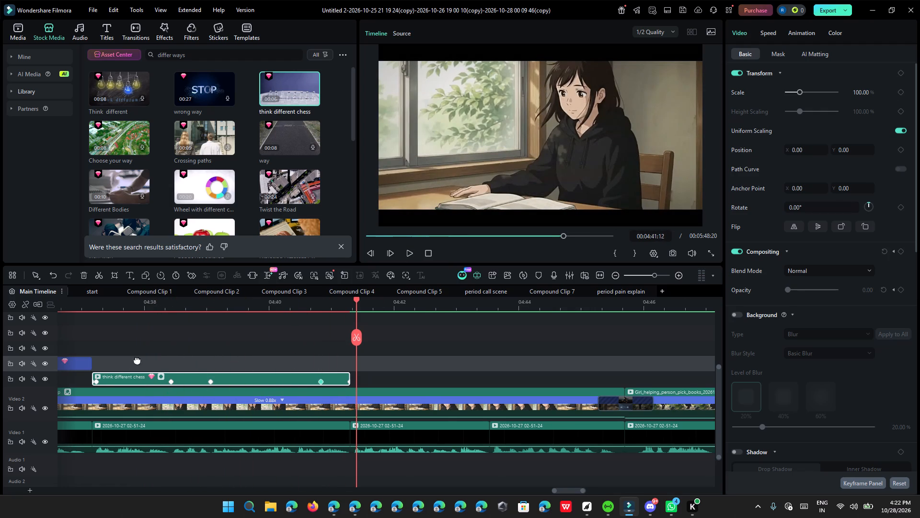
pyautogui.click(83, 297)
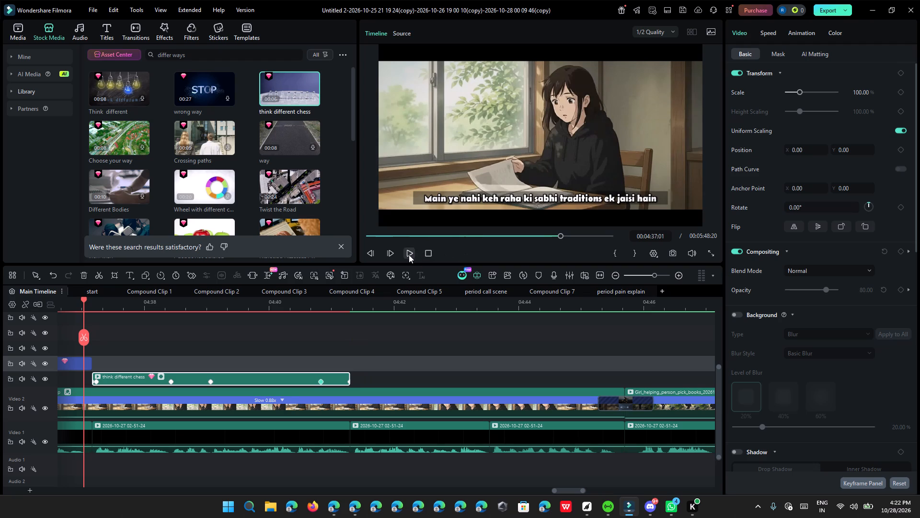
pyautogui.click(407, 255)
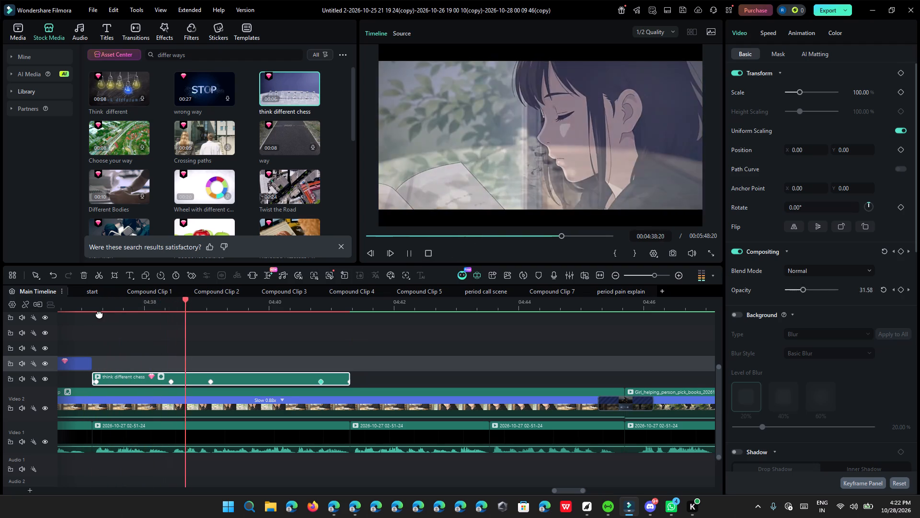
pyautogui.click(85, 314)
pyautogui.click(81, 307)
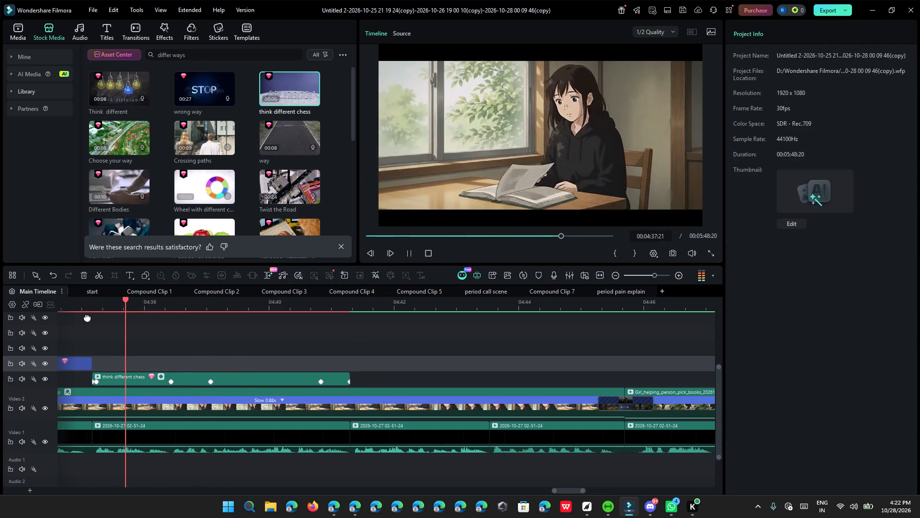
pyautogui.click(408, 251)
pyautogui.click(82, 308)
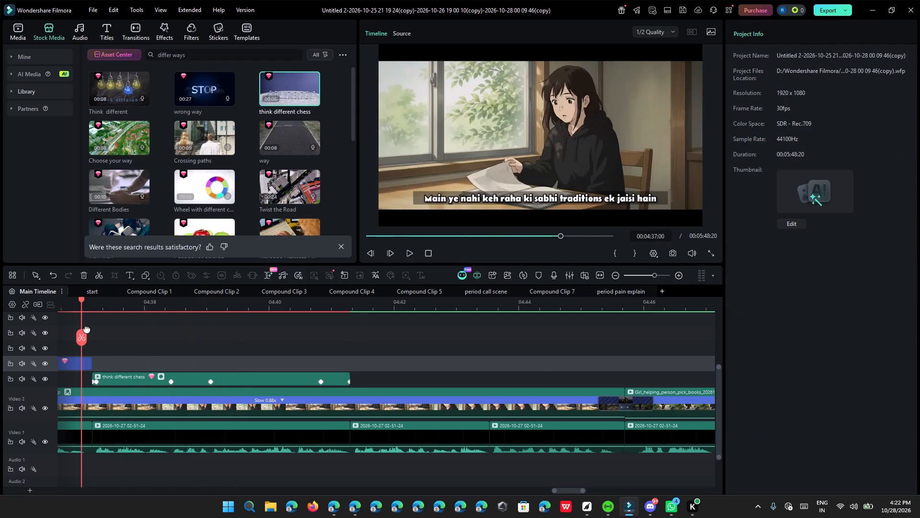
pyautogui.keyDown('ctrl'); pyautogui.scroll(17, 93, 355); pyautogui.keyUp('ctrl')
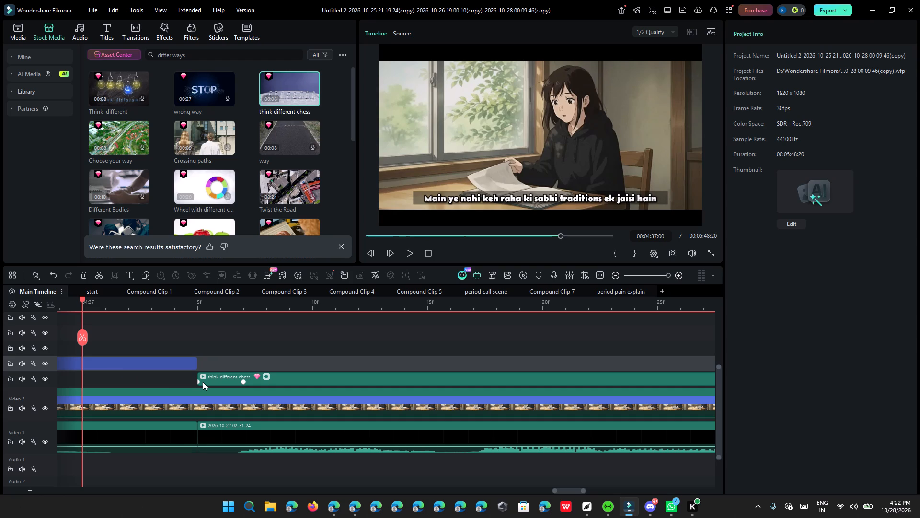
pyautogui.click(199, 382)
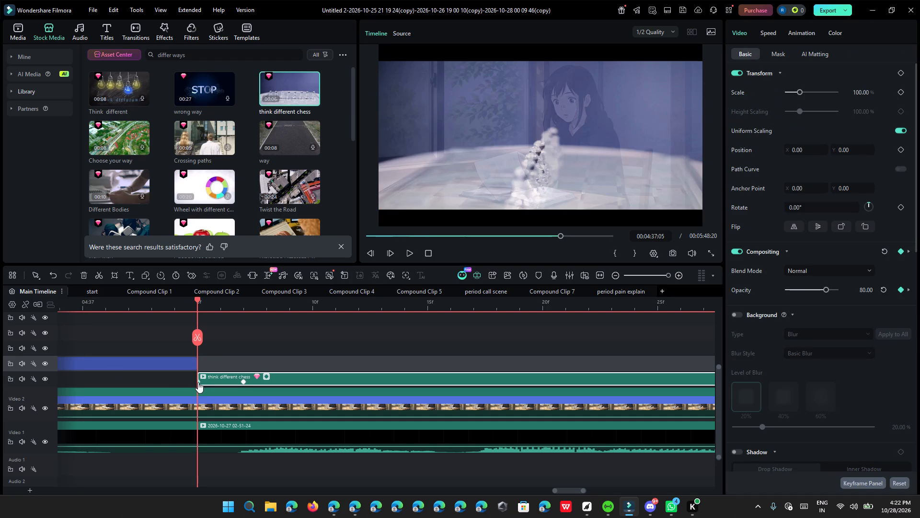
pyautogui.moveTo(817, 283); pyautogui.dragTo(816, 283)
pyautogui.moveTo(816, 283); pyautogui.dragTo(806, 287)
pyautogui.moveTo(796, 291); pyautogui.dragTo(685, 310)
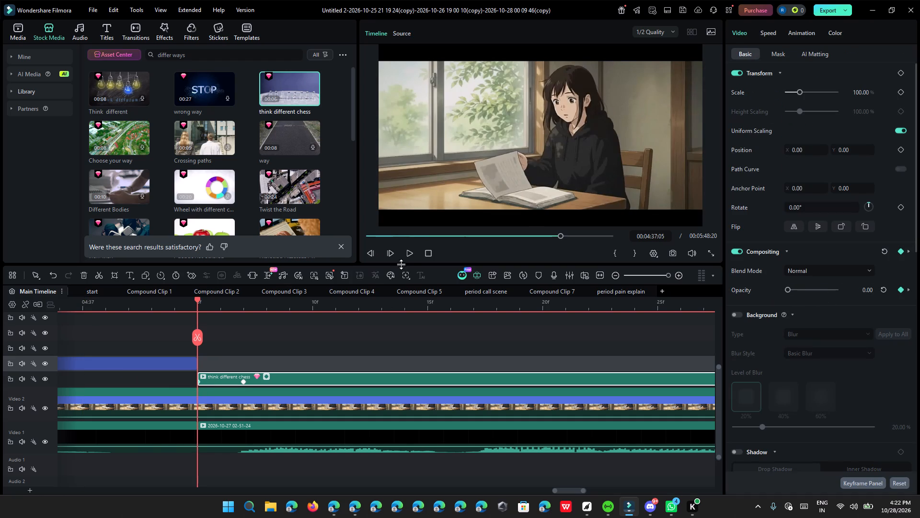
# Play back the reading scene from 04:37:05 and replay it from about 04:39 to check the chess overlay's fades.
pyautogui.click(408, 258)
pyautogui.keyDown('ctrl'); pyautogui.scroll(-5, 404, 350); pyautogui.keyUp('ctrl')
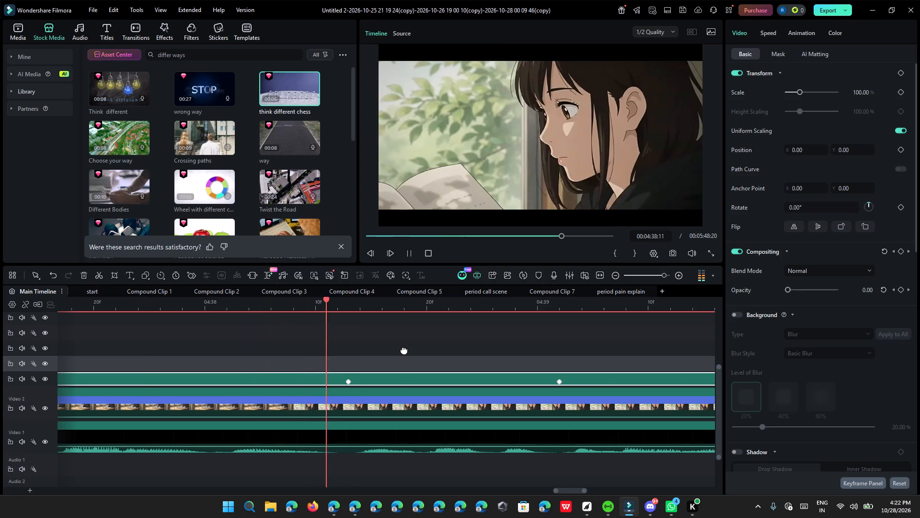
pyautogui.keyDown('ctrl'); pyautogui.scroll(-8, 404, 350); pyautogui.keyUp('ctrl')
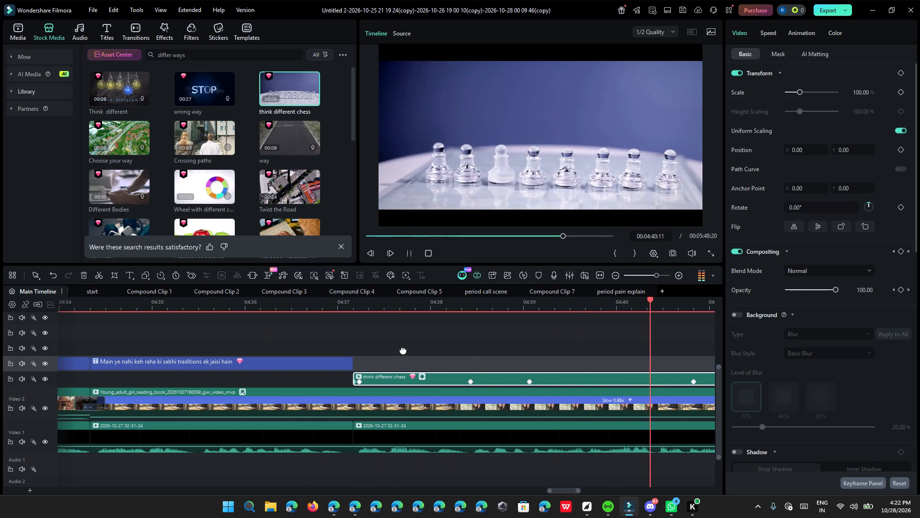
pyautogui.keyDown('ctrl'); pyautogui.scroll(-9, 401, 350); pyautogui.keyUp('ctrl')
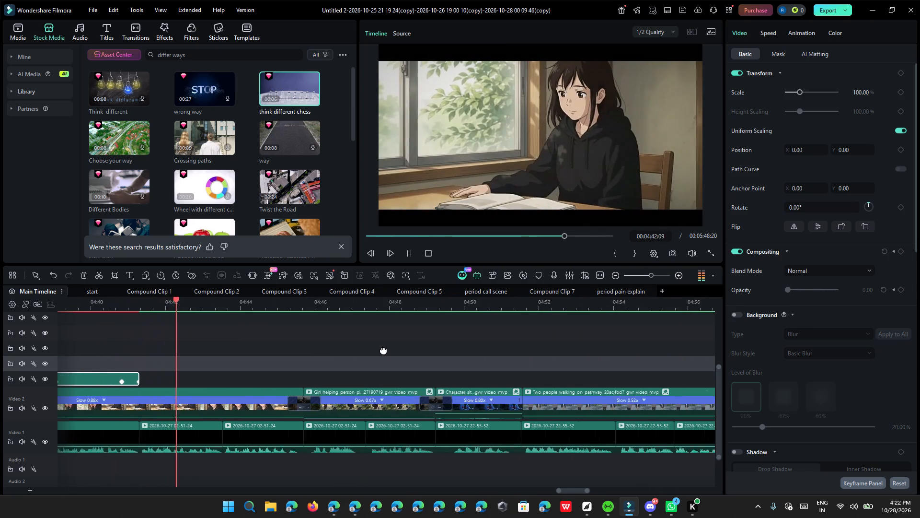
pyautogui.click(100, 301)
pyautogui.keyDown('ctrl'); pyautogui.scroll(6, 101, 329); pyautogui.keyUp('ctrl')
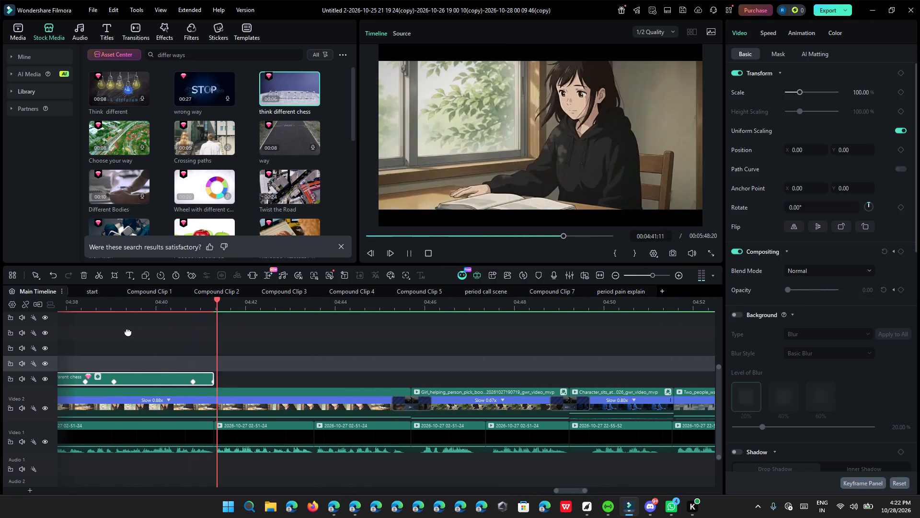
pyautogui.click(112, 312)
pyautogui.click(109, 308)
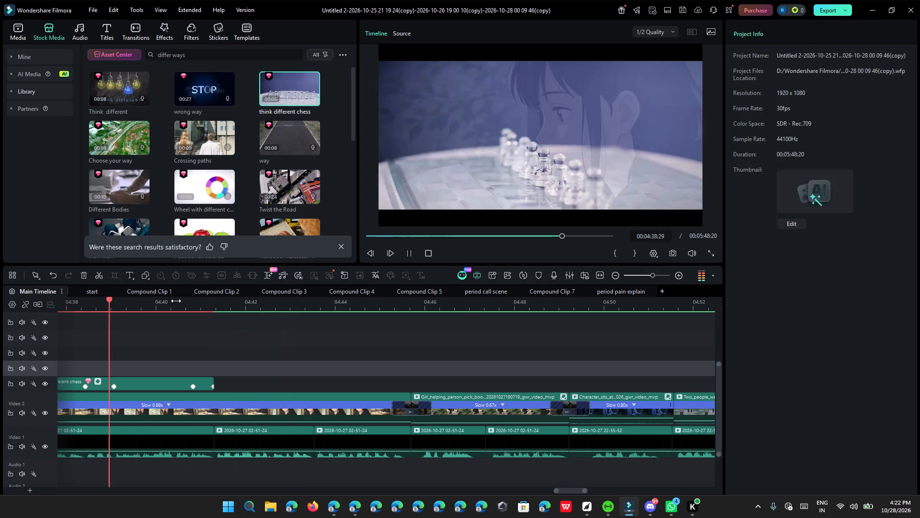
pyautogui.click(407, 252)
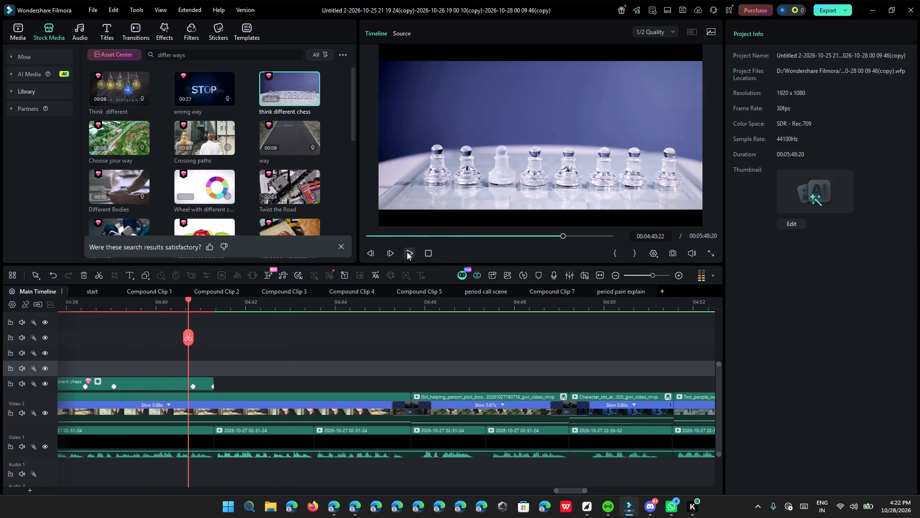
pyautogui.click(407, 252)
pyautogui.click(407, 252)
# Extend the chess clip's end to 04:41:11, moving its final opacity keyframe to the new end and the preceding 100-opacity keyframe to about 04:41:00.
pyautogui.keyDown('ctrl'); pyautogui.scroll(9, 305, 330); pyautogui.keyUp('ctrl')
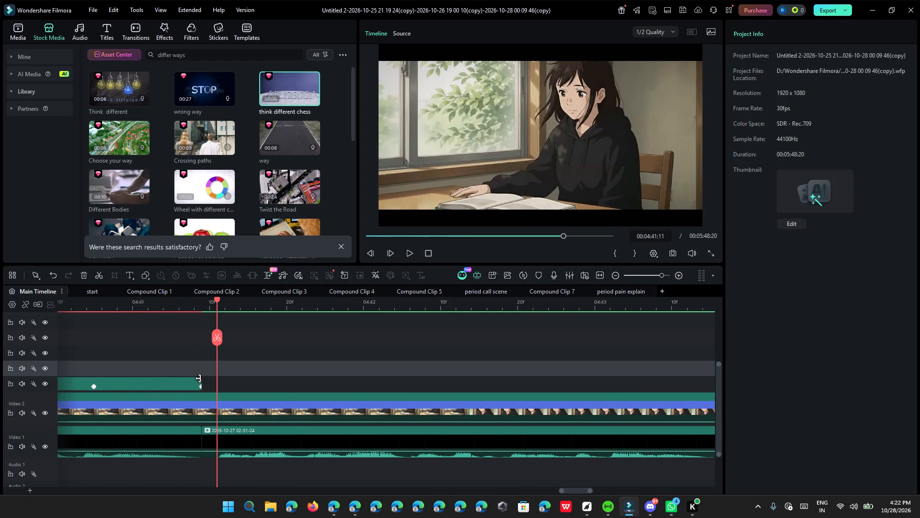
pyautogui.moveTo(199, 378); pyautogui.dragTo(216, 380)
pyautogui.moveTo(202, 385); pyautogui.dragTo(216, 387)
pyautogui.moveTo(92, 387); pyautogui.dragTo(168, 405)
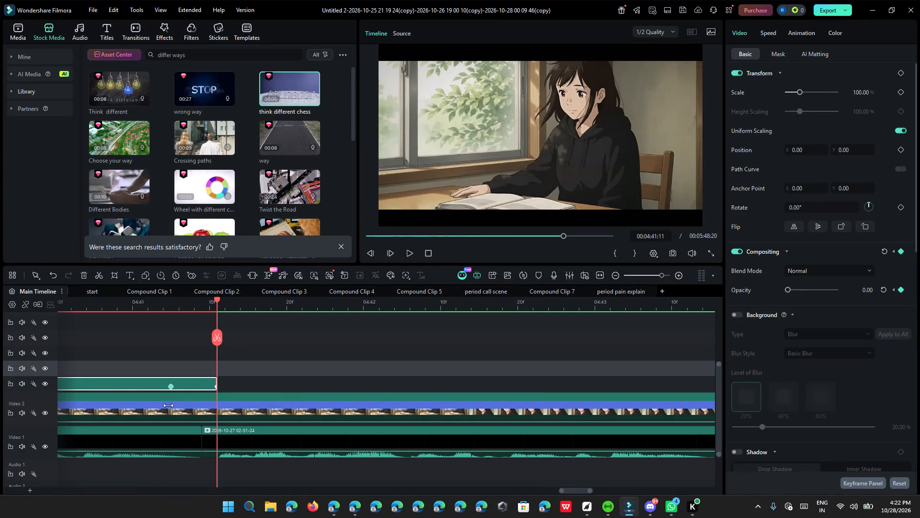
pyautogui.moveTo(168, 405); pyautogui.dragTo(130, 401)
# Preview the chess fade-in from about 04:38, move its 100-opacity keyframe to about 04:39:06 and the 0-opacity keyframe before it to about 04:38:20.
pyautogui.keyDown('ctrl'); pyautogui.scroll(-11, 130, 401); pyautogui.keyUp('ctrl')
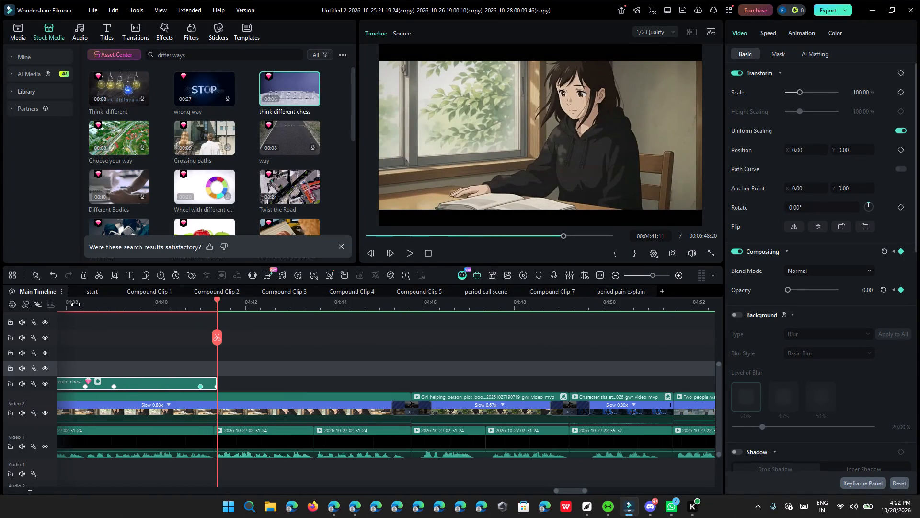
pyautogui.click(76, 305)
pyautogui.moveTo(76, 305); pyautogui.dragTo(112, 315)
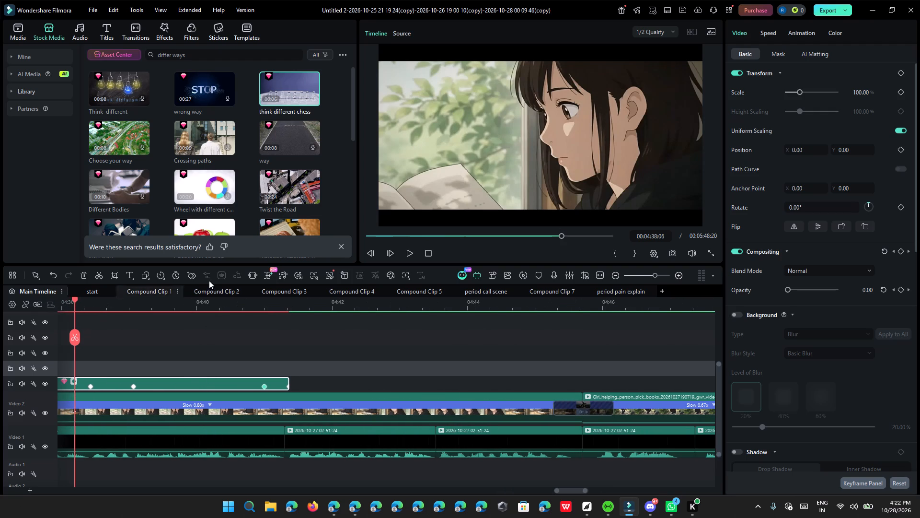
pyautogui.click(410, 251)
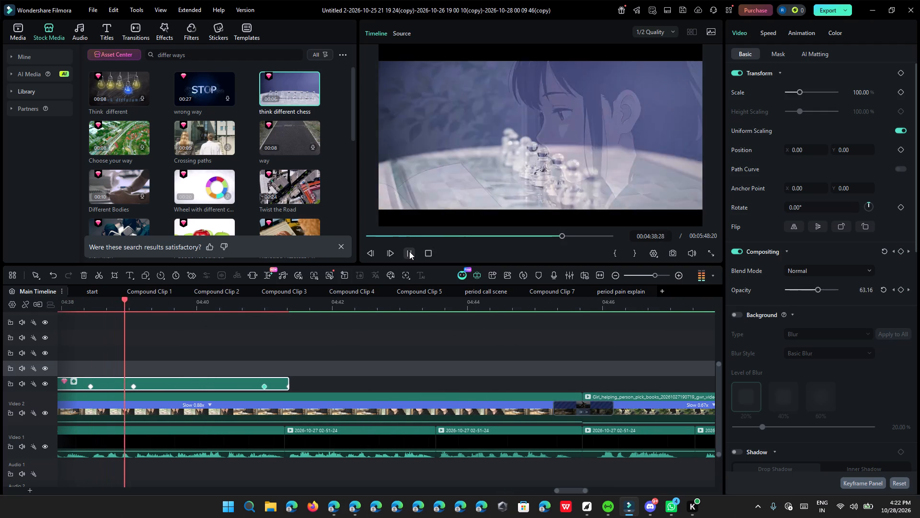
pyautogui.click(409, 251)
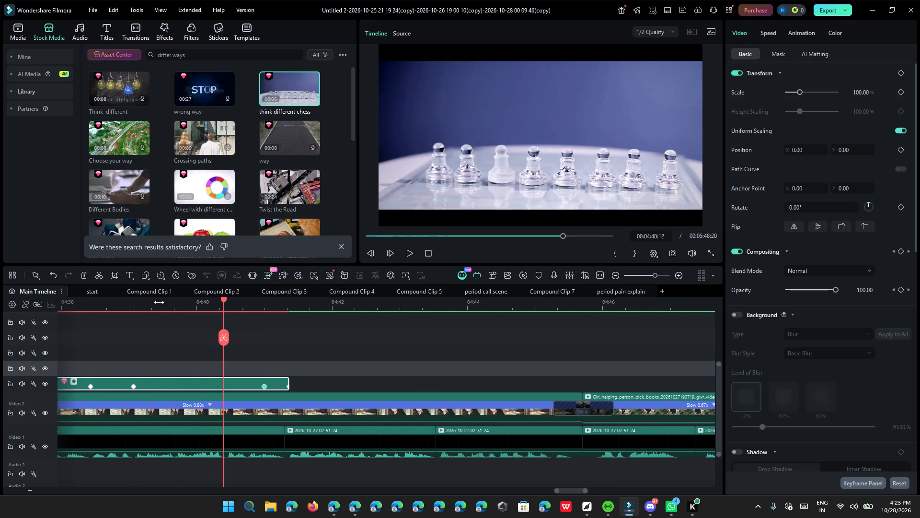
pyautogui.click(96, 305)
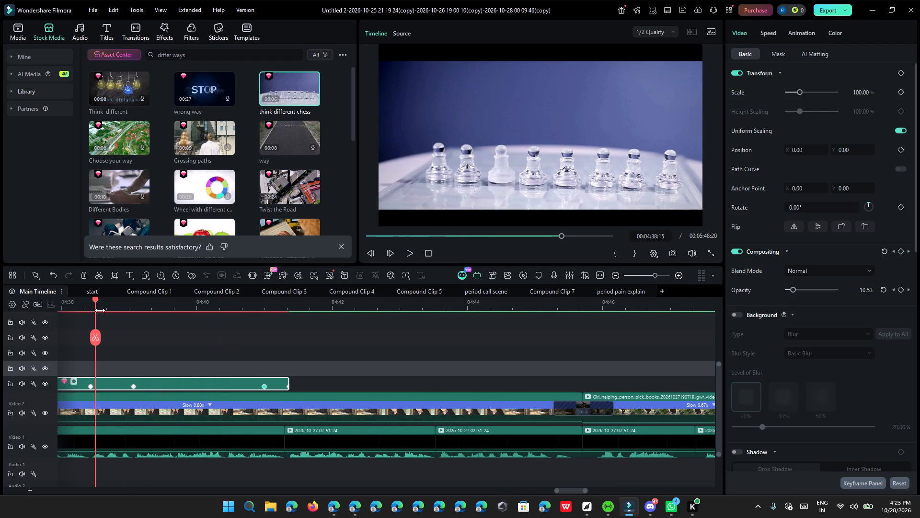
pyautogui.keyDown('ctrl'); pyautogui.scroll(6, 106, 317); pyautogui.keyUp('ctrl')
pyautogui.moveTo(210, 387); pyautogui.dragTo(229, 390)
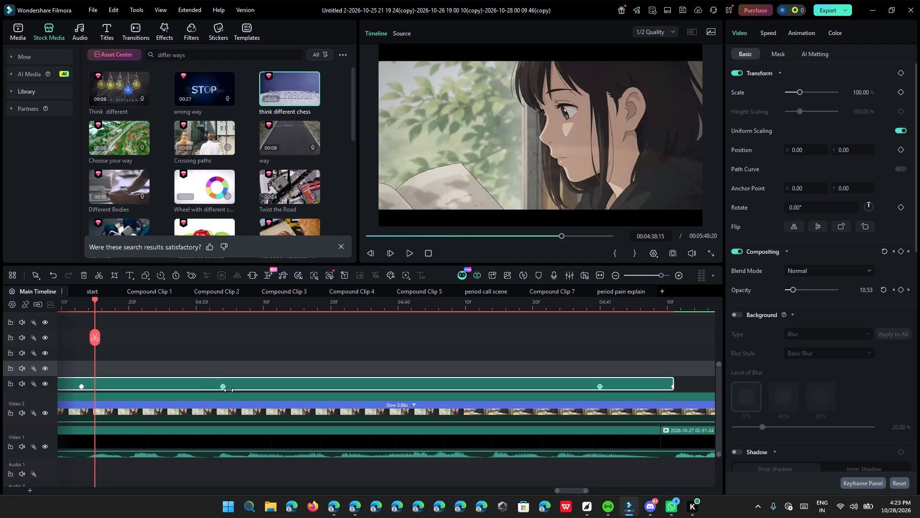
pyautogui.moveTo(229, 390); pyautogui.dragTo(237, 392)
pyautogui.moveTo(84, 387); pyautogui.dragTo(117, 396)
pyautogui.moveTo(117, 396); pyautogui.dragTo(128, 397)
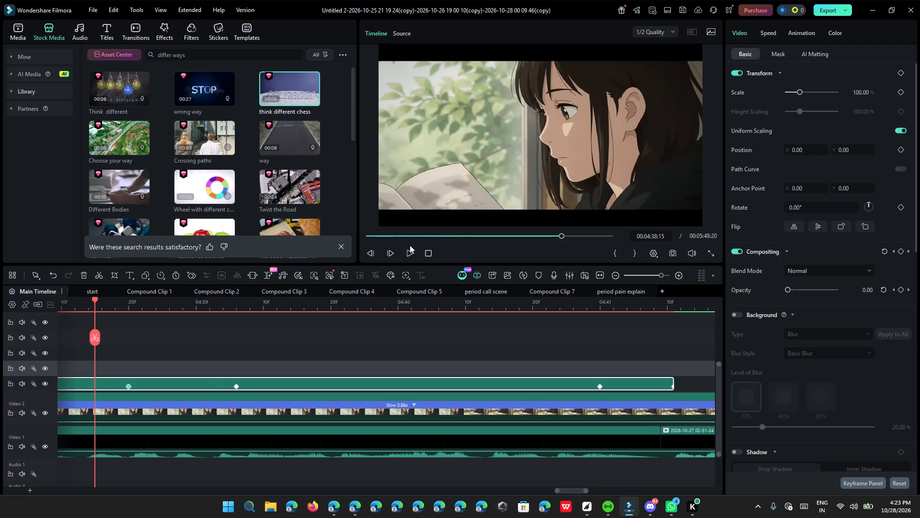
# Play back the retimed chess overlay, including from the captioned temple scene and again from about 04:37, to check its flow with the narration.
pyautogui.click(410, 251)
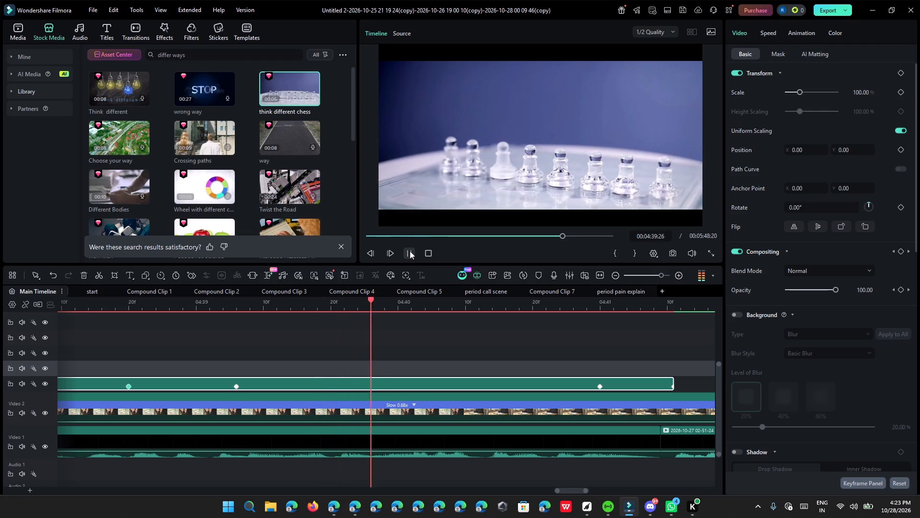
pyautogui.click(410, 251)
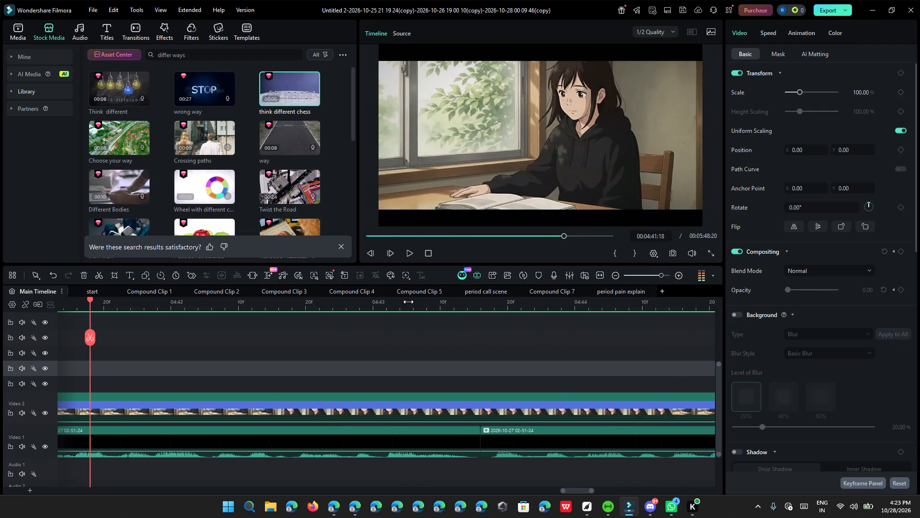
pyautogui.keyDown('ctrl'); pyautogui.scroll(-20, 403, 336); pyautogui.keyUp('ctrl')
pyautogui.keyDown('ctrl'); pyautogui.scroll(-4, 403, 336); pyautogui.keyUp('ctrl')
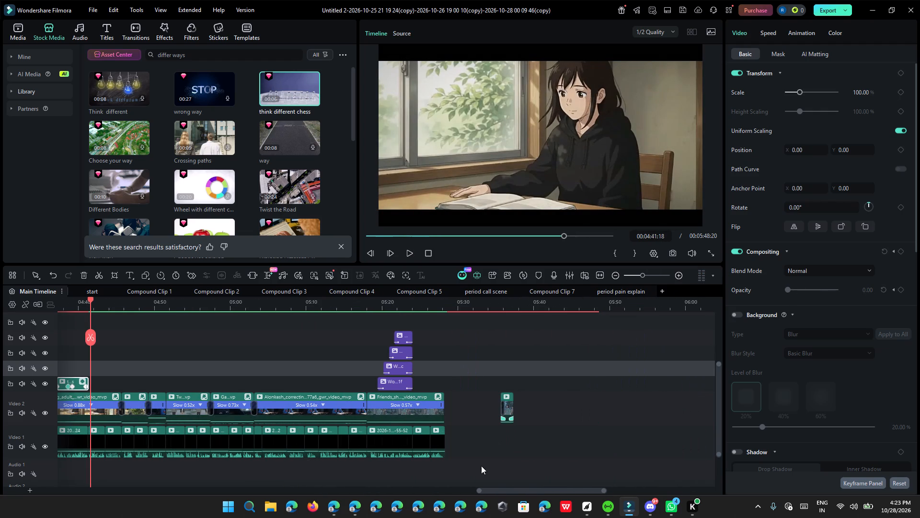
pyautogui.moveTo(500, 490); pyautogui.dragTo(443, 494)
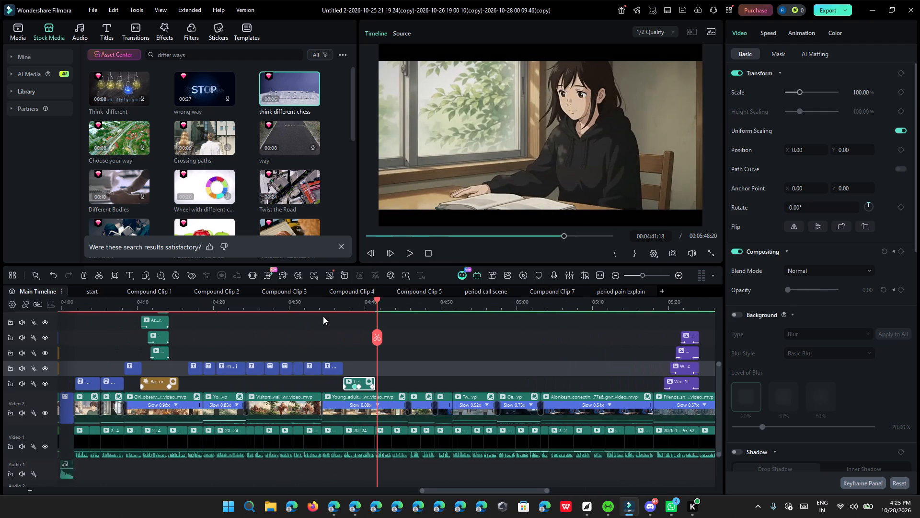
pyautogui.click(311, 307)
pyautogui.click(413, 256)
pyautogui.keyDown('ctrl'); pyautogui.scroll(-2, 445, 371); pyautogui.keyUp('ctrl')
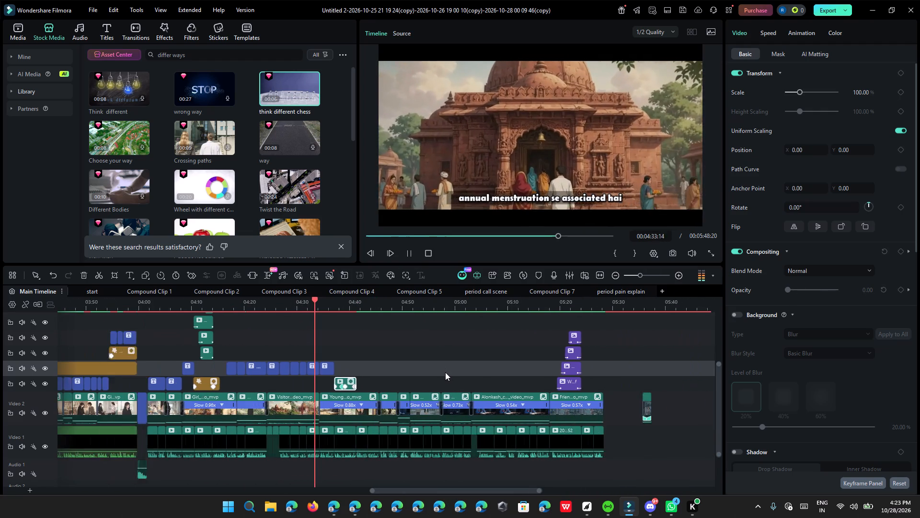
pyautogui.scroll(5, 445, 372)
pyautogui.scroll(-6, 445, 372)
pyautogui.keyDown('ctrl'); pyautogui.scroll(12, 445, 372); pyautogui.keyUp('ctrl')
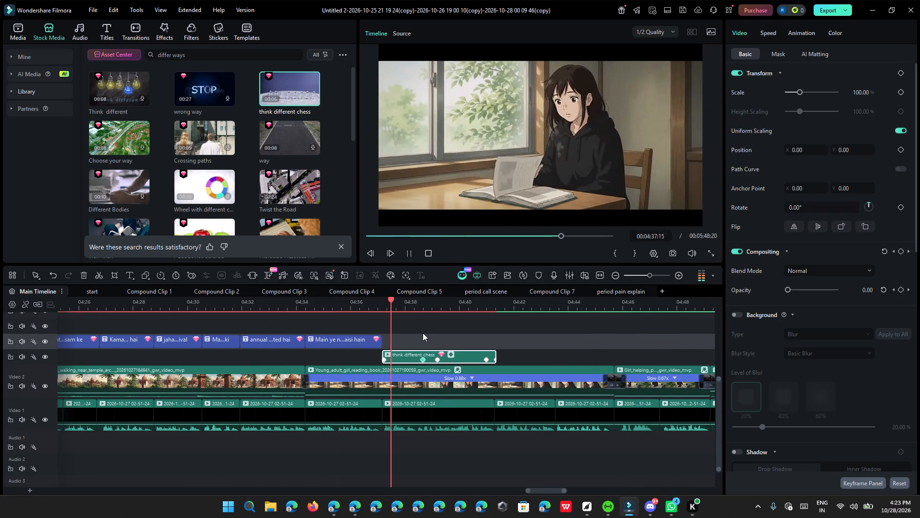
pyautogui.click(409, 253)
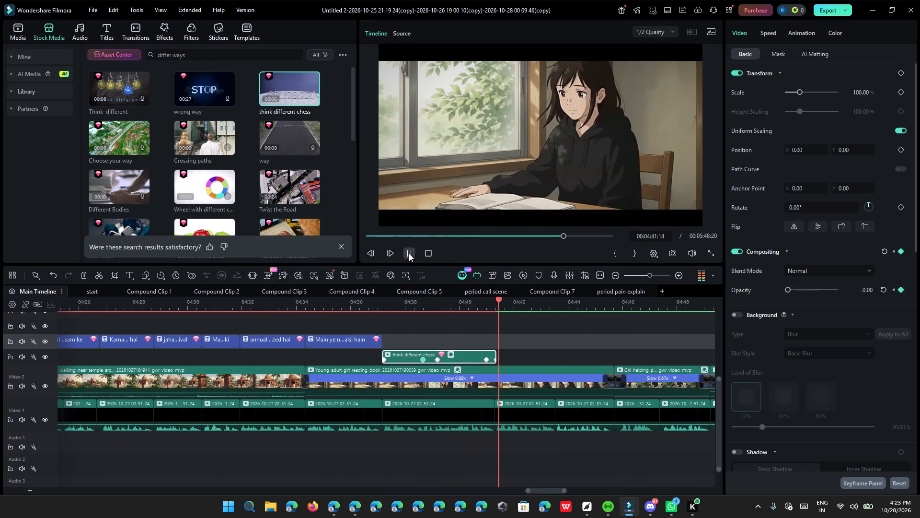
pyautogui.click(380, 304)
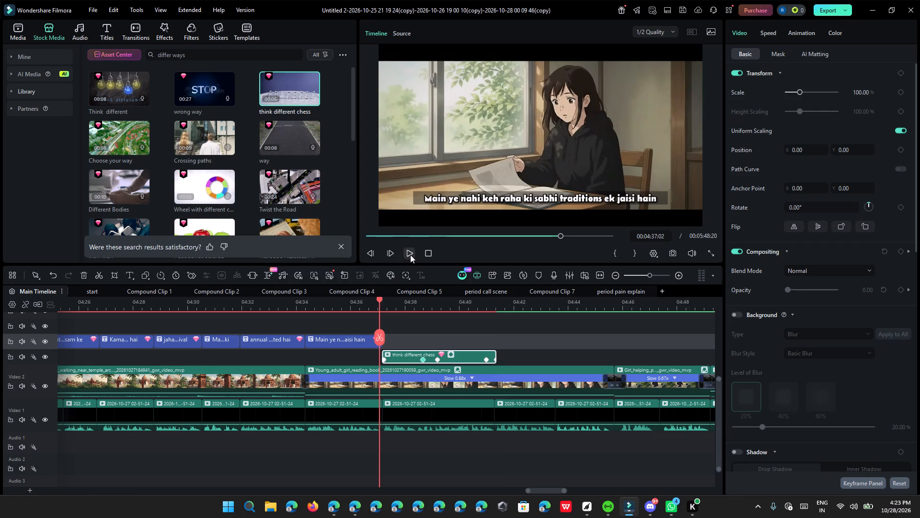
pyautogui.click(410, 254)
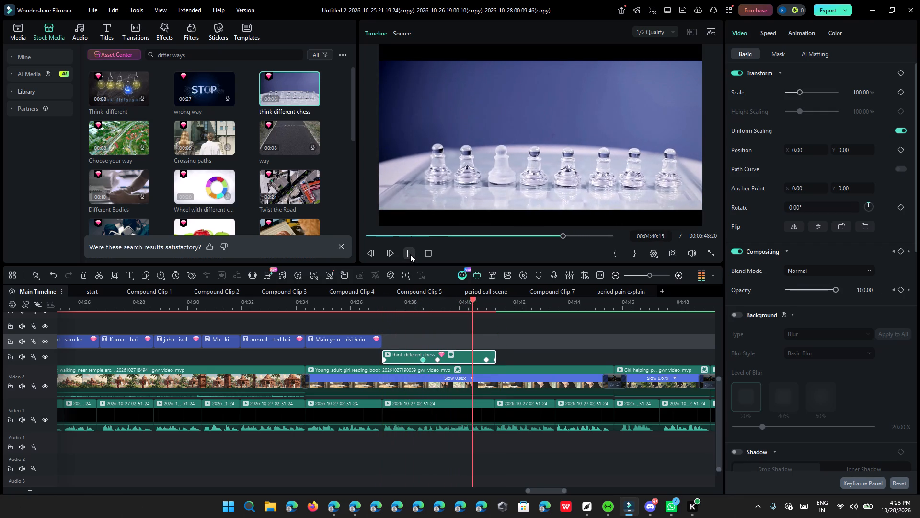
# Stop the chess overlay playback and look over the full main timeline's clips, captions and audio tracks.
pyautogui.click(410, 254)
pyautogui.keyDown('ctrl'); pyautogui.scroll(-10, 494, 387); pyautogui.keyUp('ctrl')
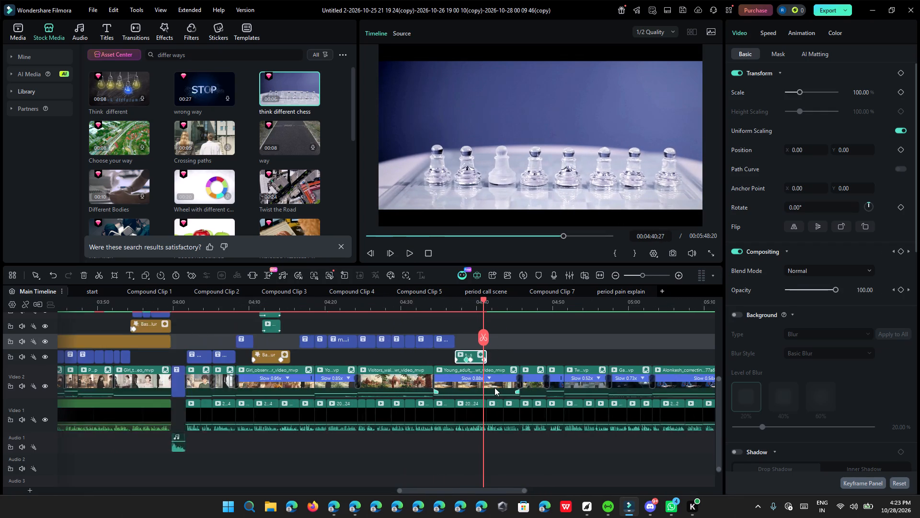
pyautogui.keyDown('ctrl'); pyautogui.scroll(-12, 494, 388); pyautogui.keyUp('ctrl')
pyautogui.keyDown('ctrl'); pyautogui.scroll(6, 498, 387); pyautogui.keyUp('ctrl')
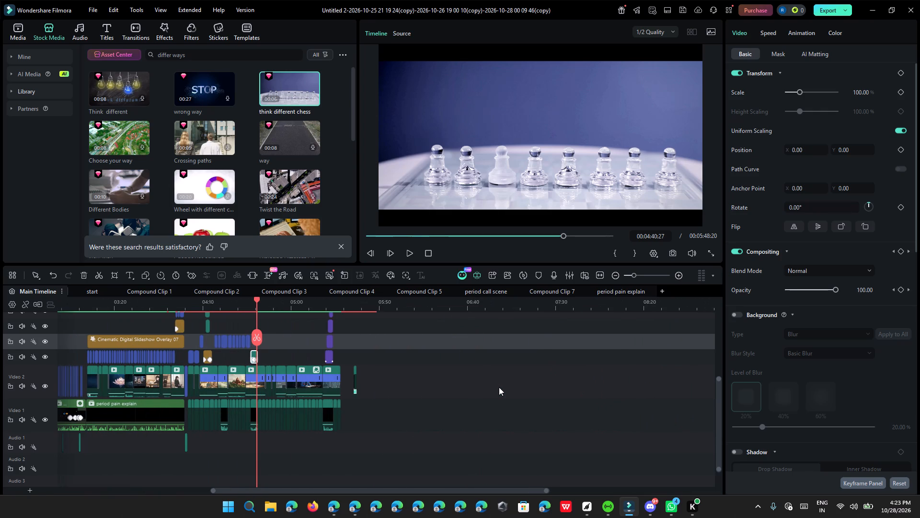
pyautogui.scroll(-3, 501, 395)
pyautogui.moveTo(524, 493); pyautogui.dragTo(468, 495)
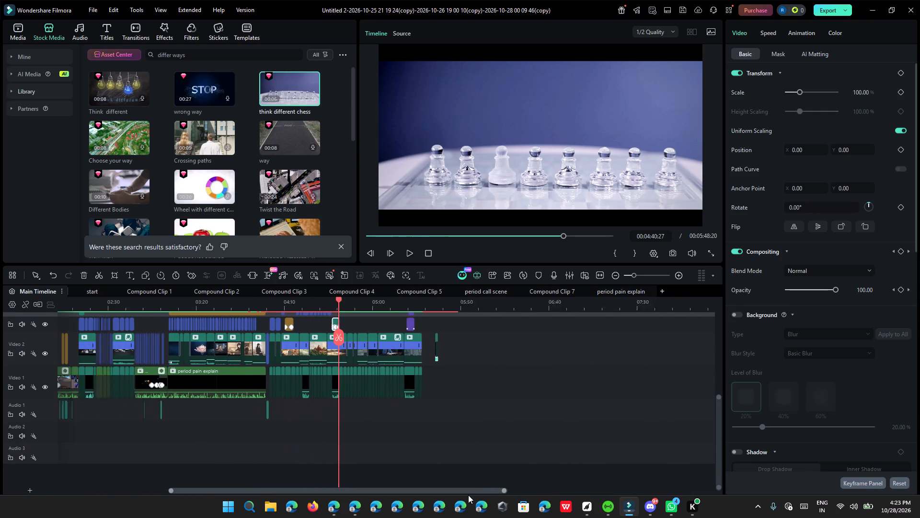
pyautogui.moveTo(468, 495); pyautogui.dragTo(282, 505)
pyautogui.scroll(3, 354, 459)
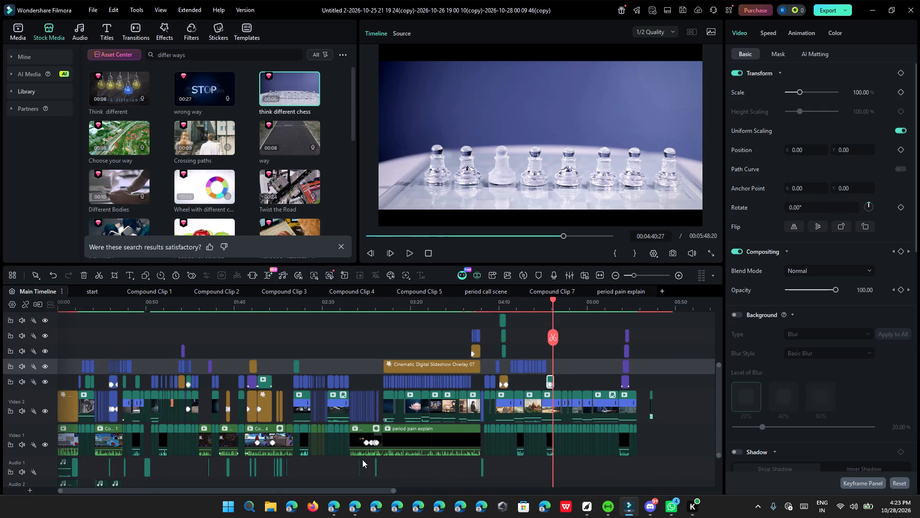
pyautogui.scroll(-3, 362, 459)
pyautogui.scroll(3, 370, 464)
pyautogui.scroll(-2, 370, 464)
pyautogui.scroll(1, 683, 509)
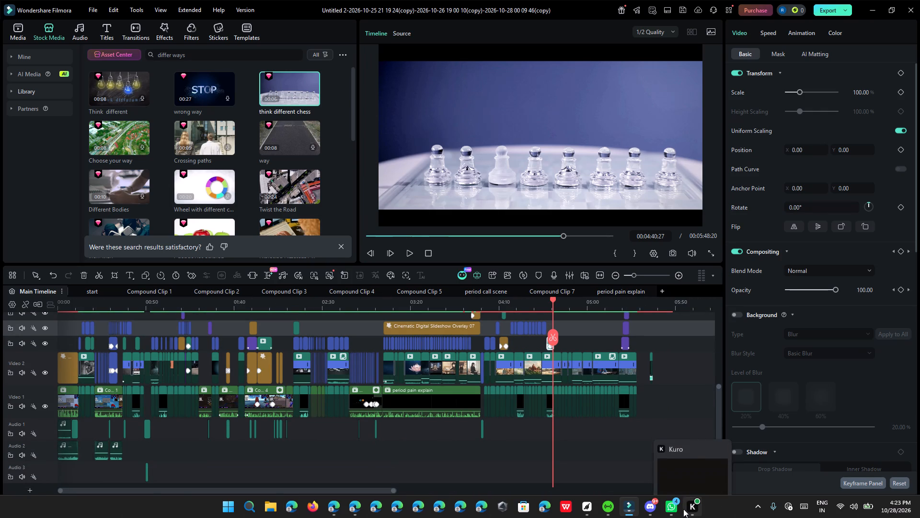
pyautogui.scroll(2, 683, 509)
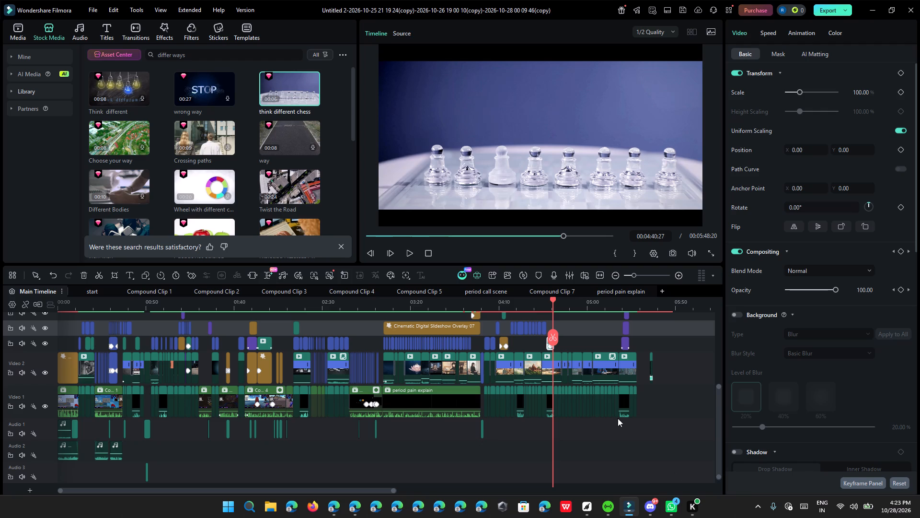
# Play back the captioned garden scene of the girl in the black hoodie from about 04:18 to 04:23 on the main timeline.
pyautogui.click(528, 295)
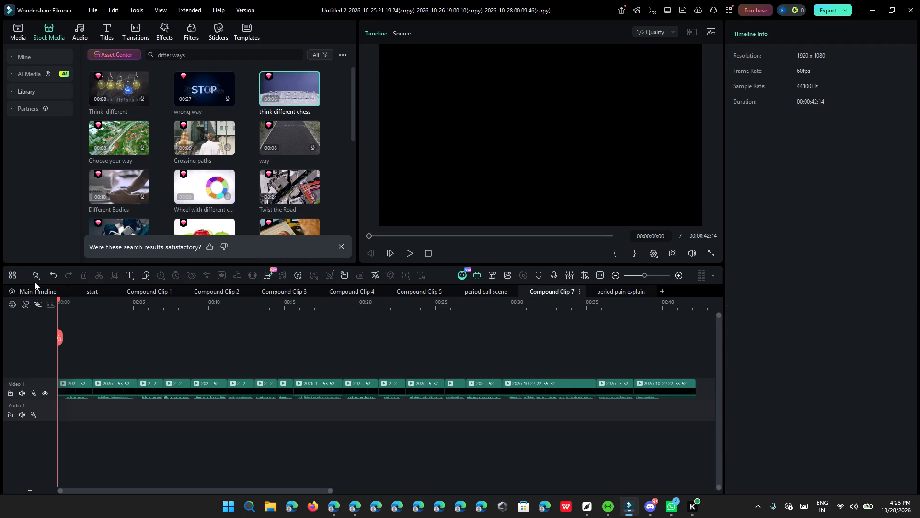
pyautogui.click(34, 293)
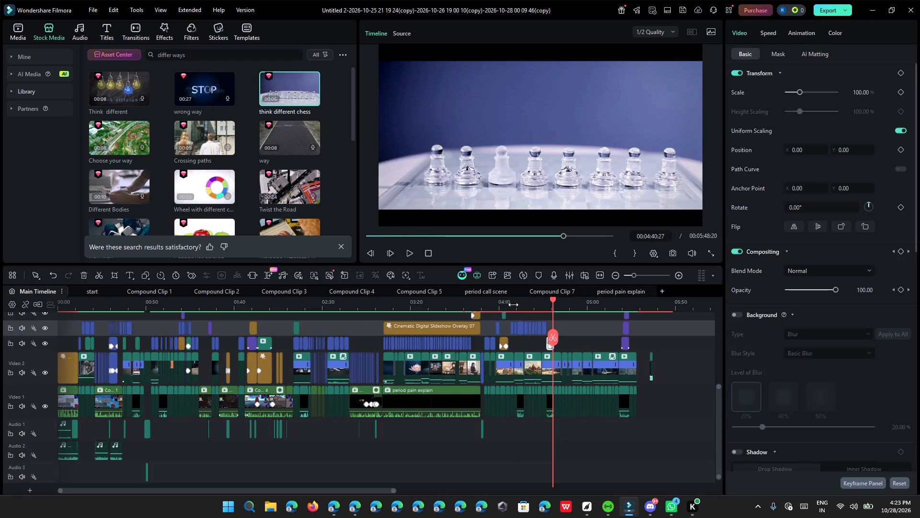
pyautogui.click(513, 305)
pyautogui.click(409, 257)
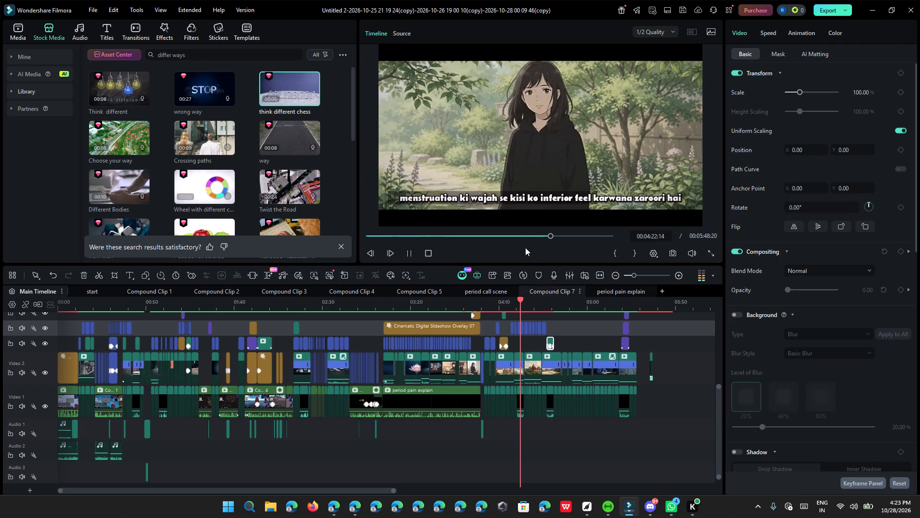
pyautogui.click(397, 249)
pyautogui.click(407, 251)
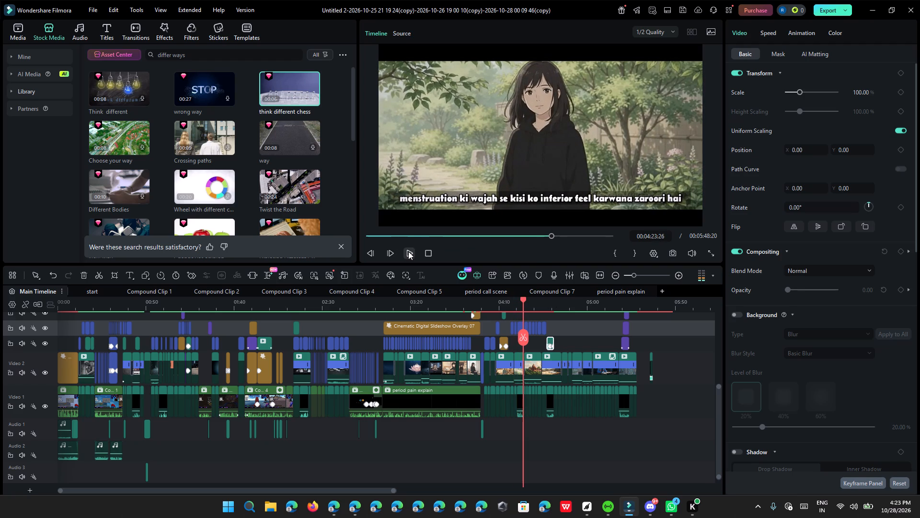
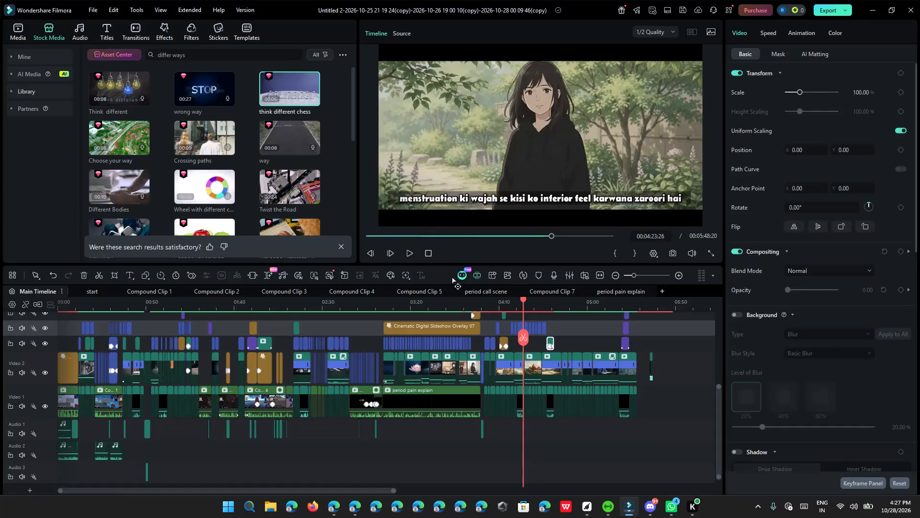
# Play the main timeline from about 04:23 through the captioned temple scene to the girl reading at the desk, stopping near 04:42.
pyautogui.click(407, 252)
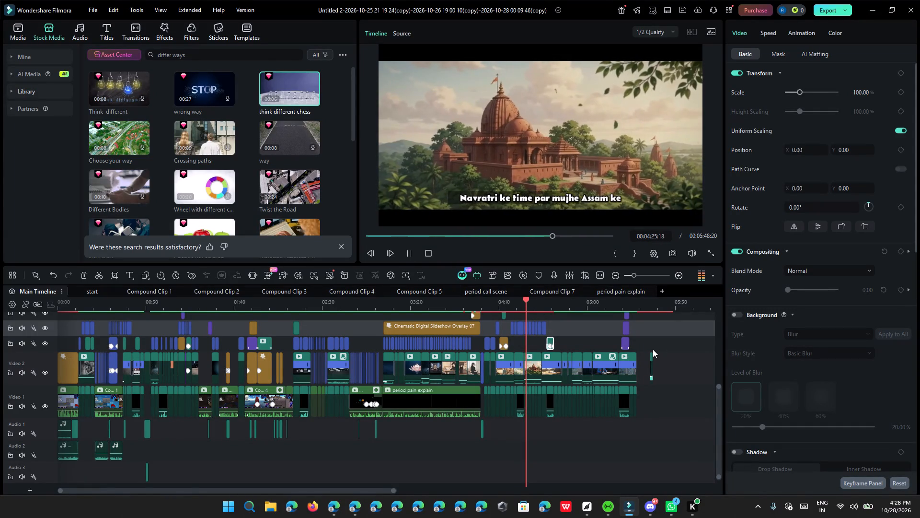
pyautogui.keyDown('ctrl'); pyautogui.scroll(7, 652, 349); pyautogui.keyUp('ctrl')
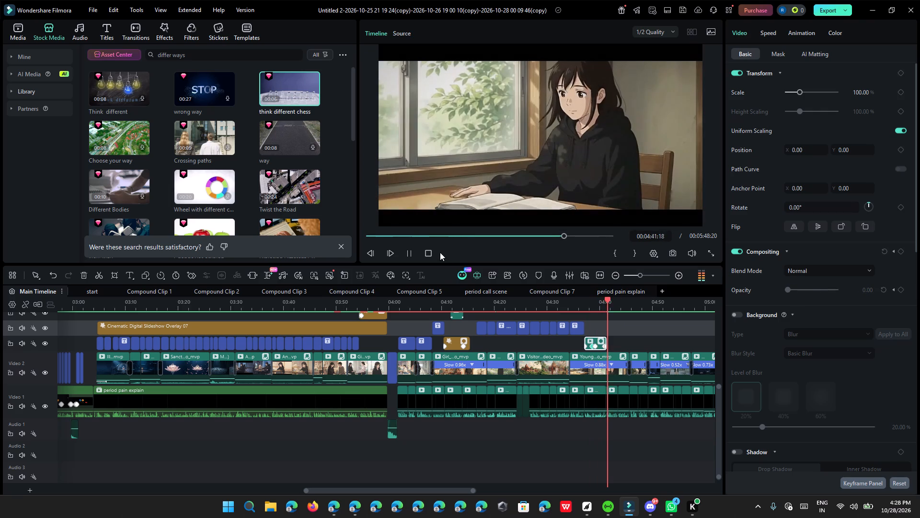
pyautogui.click(408, 252)
# Replay the chess overlay twice from about 04:37 to check its fade-in over the reading girl, stopping at about 04:40.
pyautogui.click(586, 308)
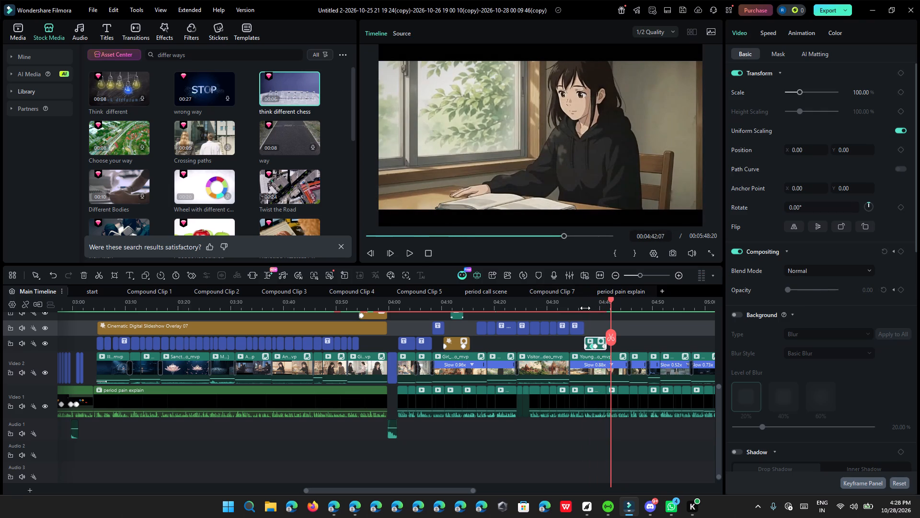
pyautogui.scroll(-2, 589, 445)
pyautogui.keyDown('ctrl'); pyautogui.scroll(5, 632, 426); pyautogui.keyUp('ctrl')
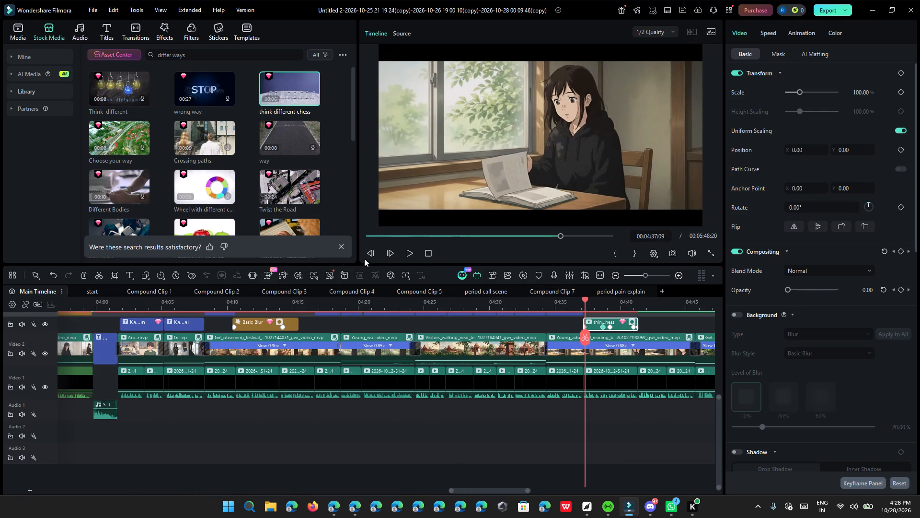
pyautogui.click(410, 253)
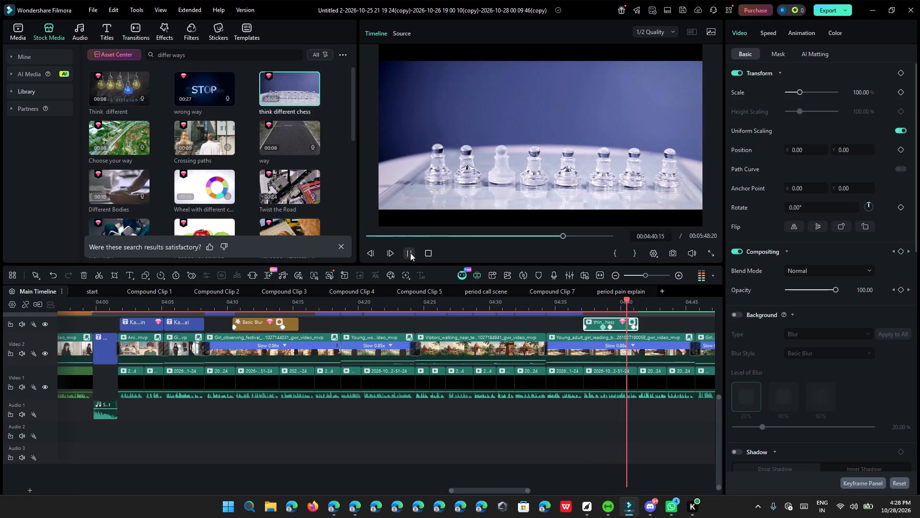
pyautogui.click(586, 302)
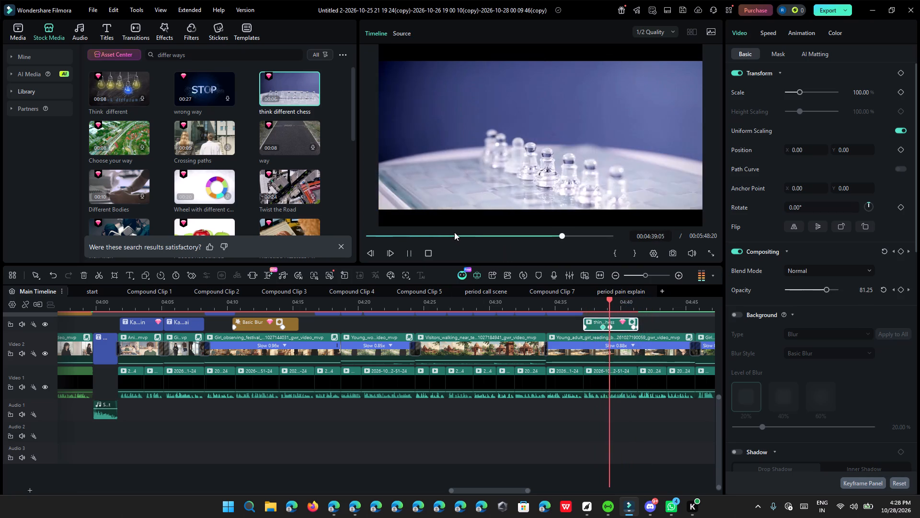
pyautogui.click(412, 250)
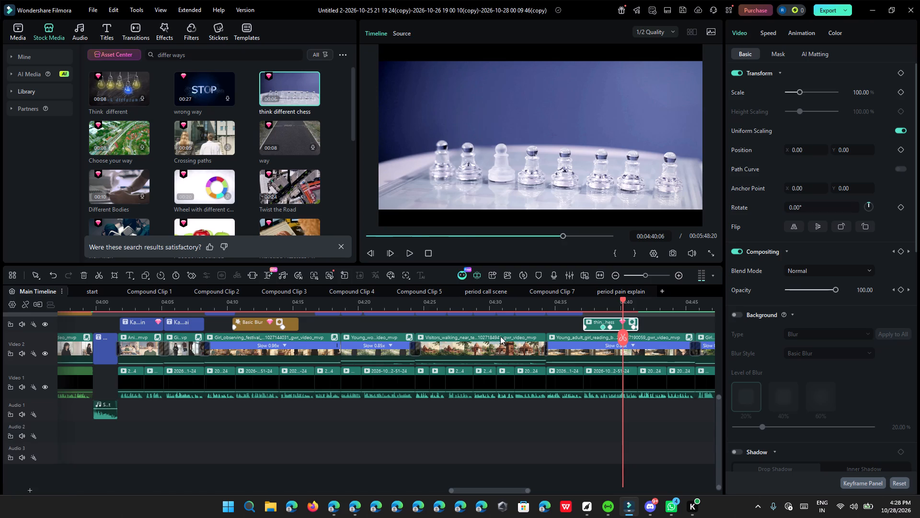
pyautogui.scroll(2, 578, 397)
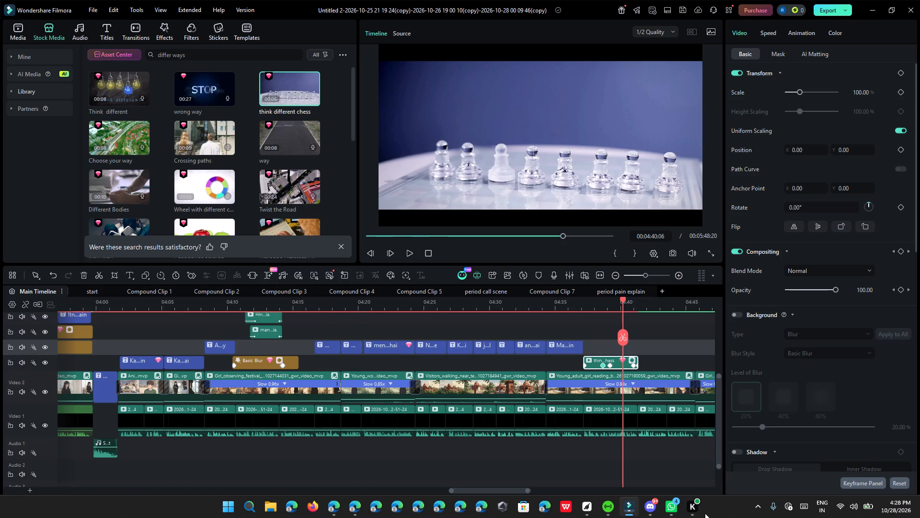
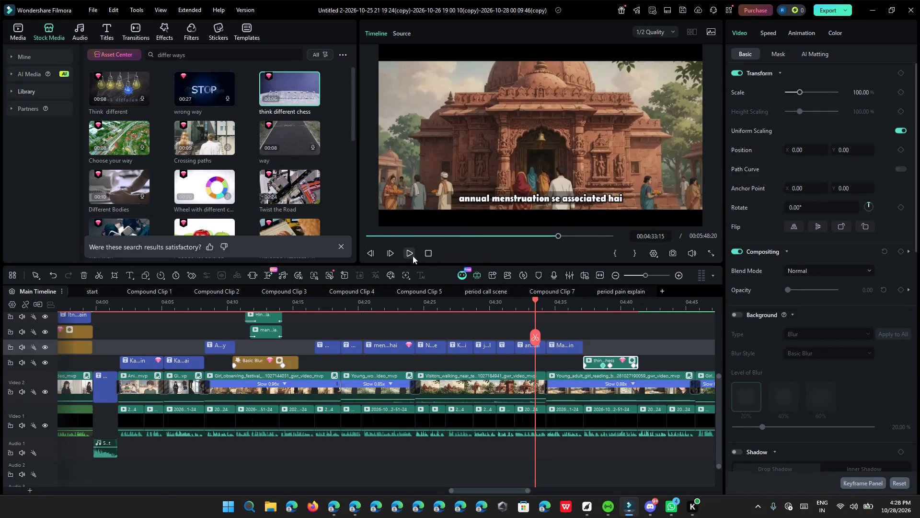
# Play the timeline from about 04:33 to check the temple and reading-girl captions, stopping near 04:38.
pyautogui.click(410, 256)
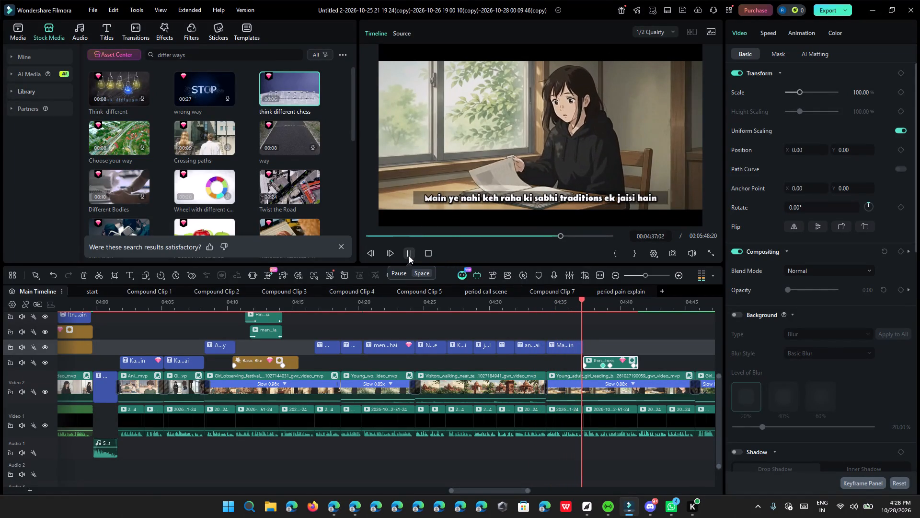
pyautogui.click(409, 256)
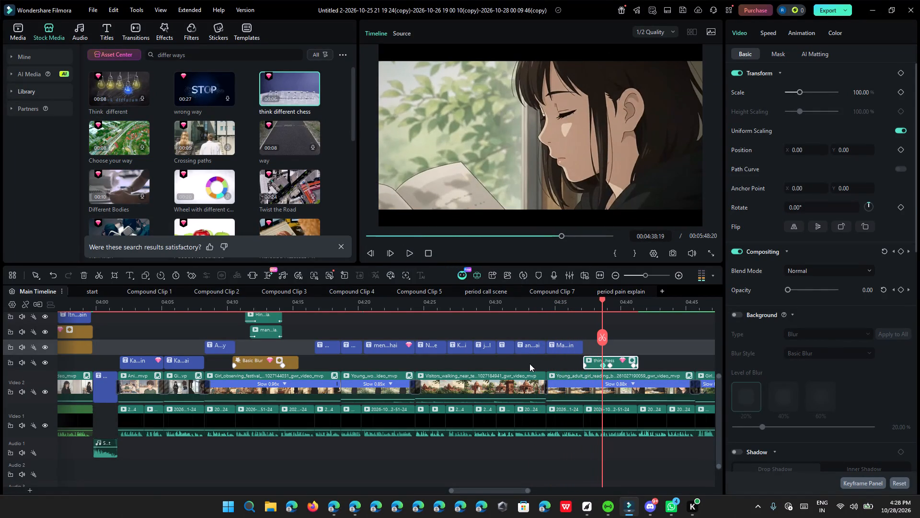
# Duplicate the "Main ye nahi keh raha" caption directly after itself and extend the copy to the end of the chess overlay.
pyautogui.rightClick(562, 348)
pyautogui.click(597, 47)
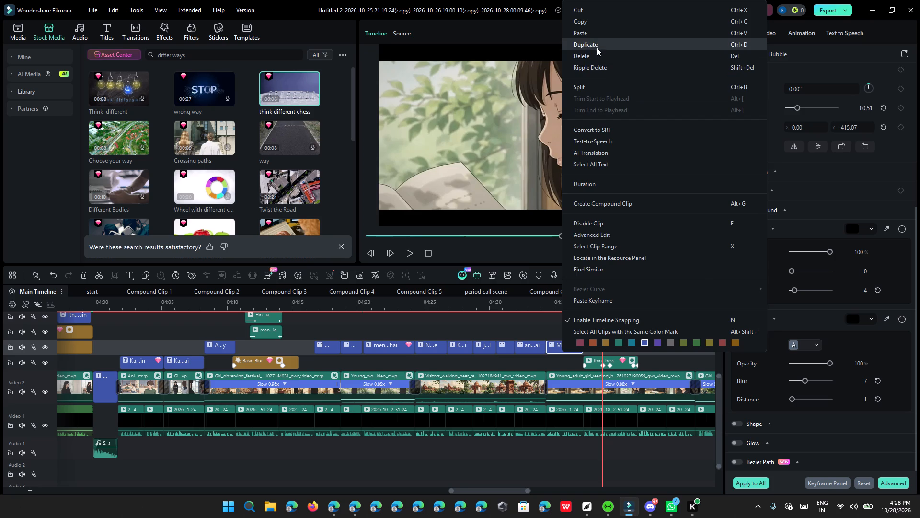
pyautogui.moveTo(619, 347); pyautogui.dragTo(601, 346)
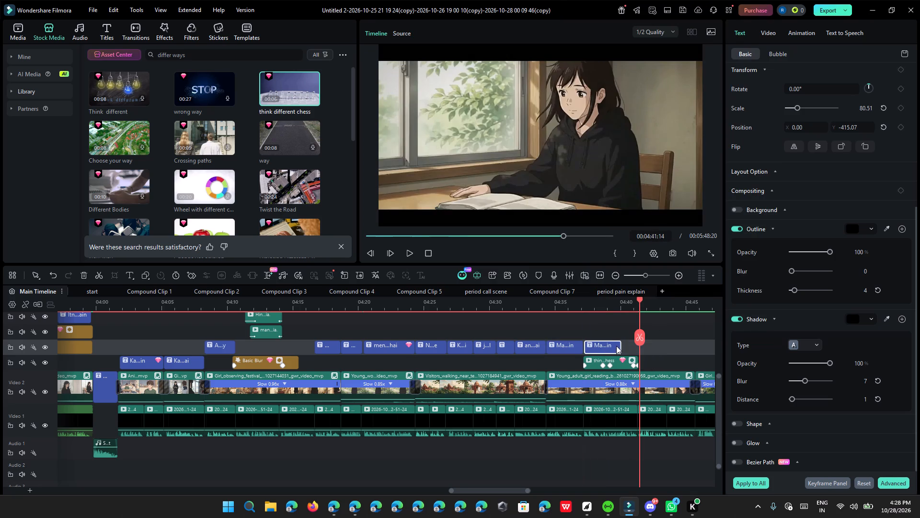
pyautogui.moveTo(621, 345); pyautogui.dragTo(641, 345)
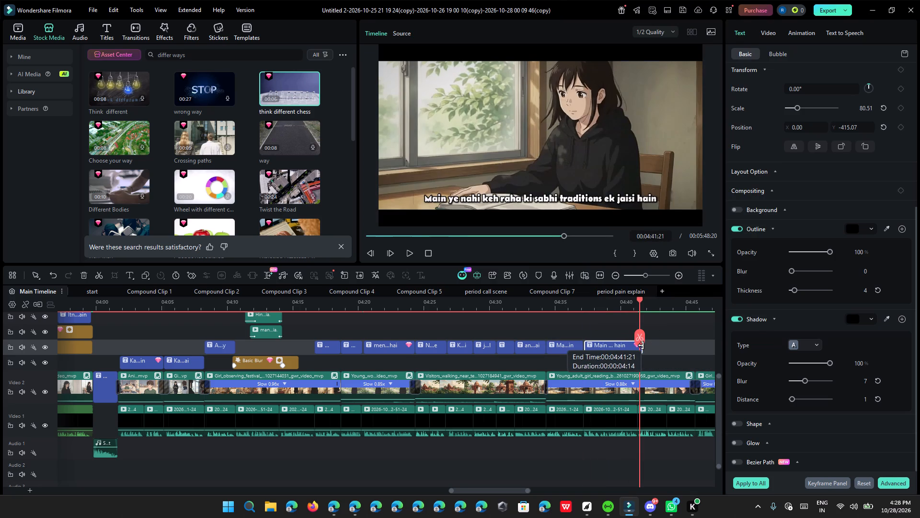
pyautogui.moveTo(641, 345); pyautogui.dragTo(637, 345)
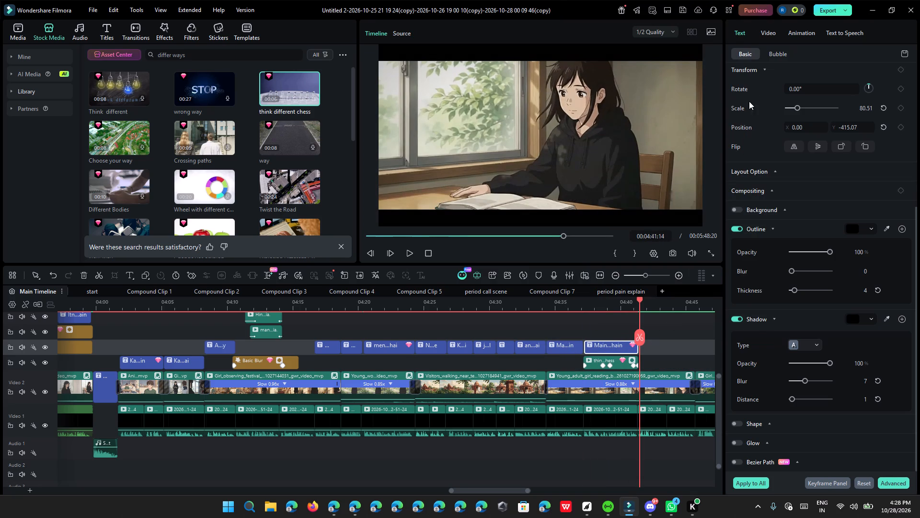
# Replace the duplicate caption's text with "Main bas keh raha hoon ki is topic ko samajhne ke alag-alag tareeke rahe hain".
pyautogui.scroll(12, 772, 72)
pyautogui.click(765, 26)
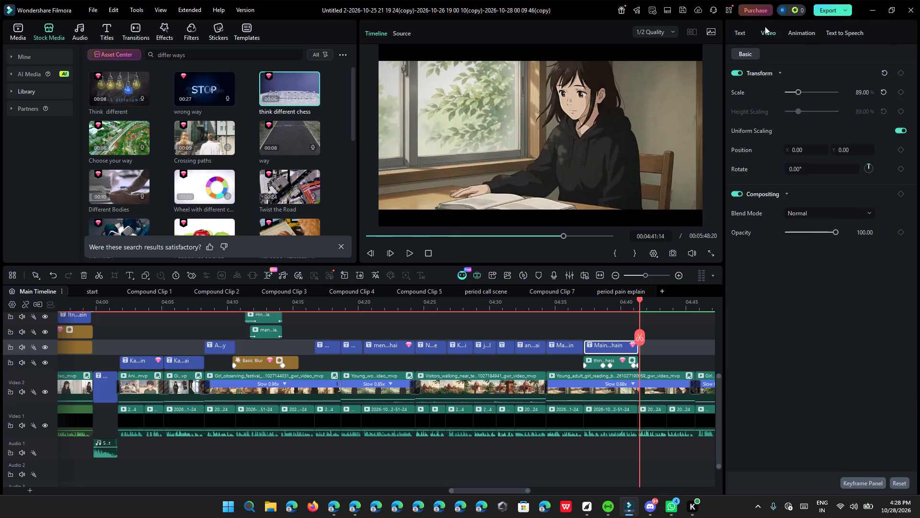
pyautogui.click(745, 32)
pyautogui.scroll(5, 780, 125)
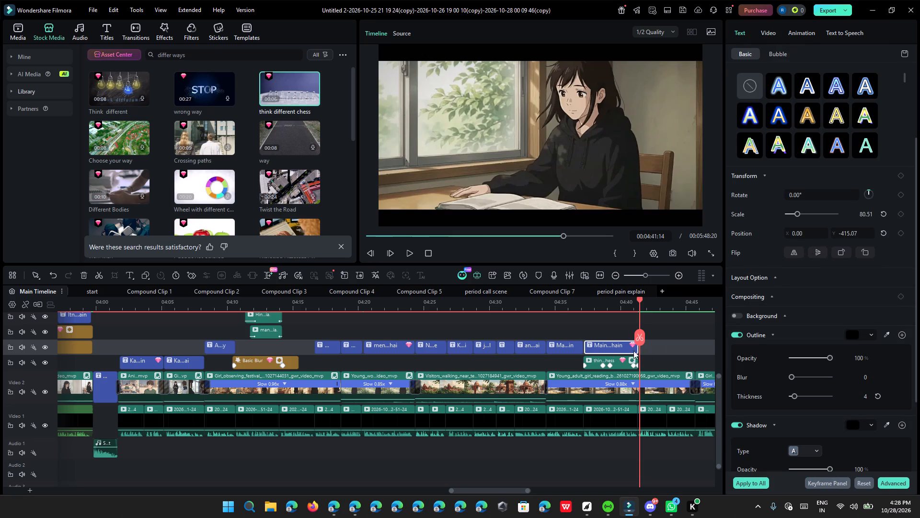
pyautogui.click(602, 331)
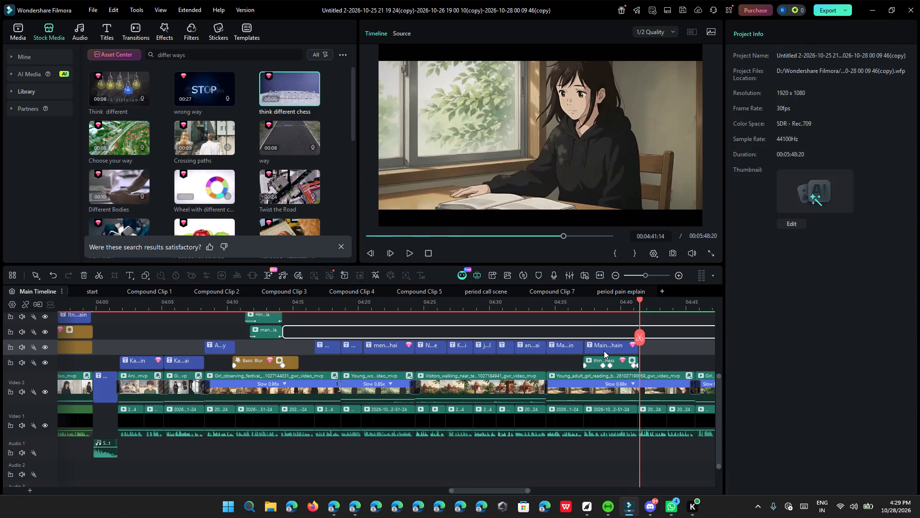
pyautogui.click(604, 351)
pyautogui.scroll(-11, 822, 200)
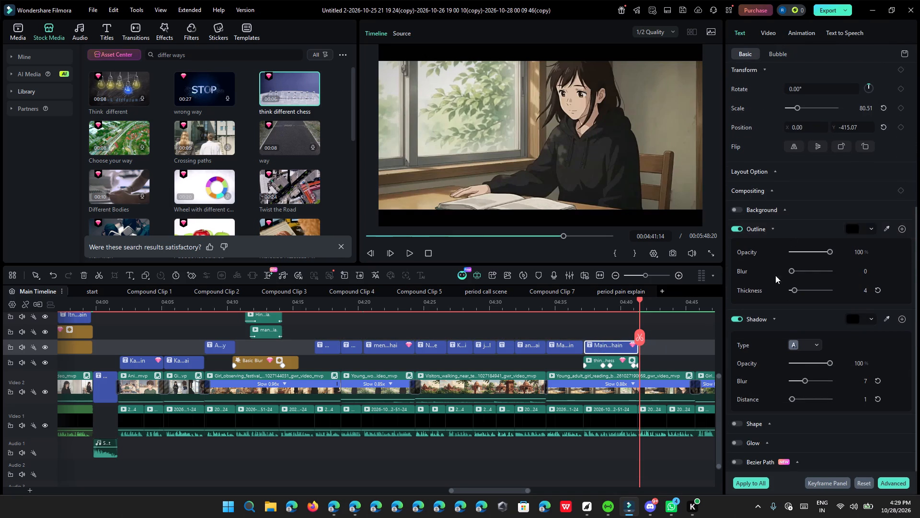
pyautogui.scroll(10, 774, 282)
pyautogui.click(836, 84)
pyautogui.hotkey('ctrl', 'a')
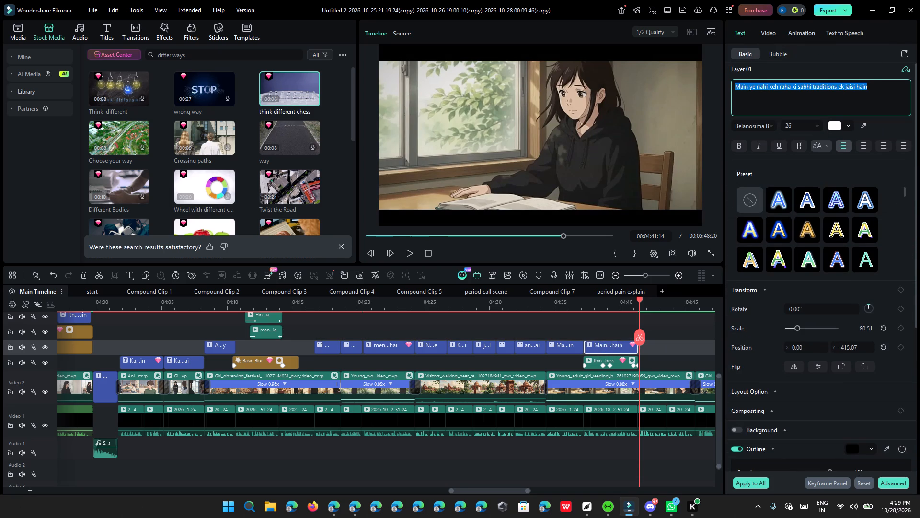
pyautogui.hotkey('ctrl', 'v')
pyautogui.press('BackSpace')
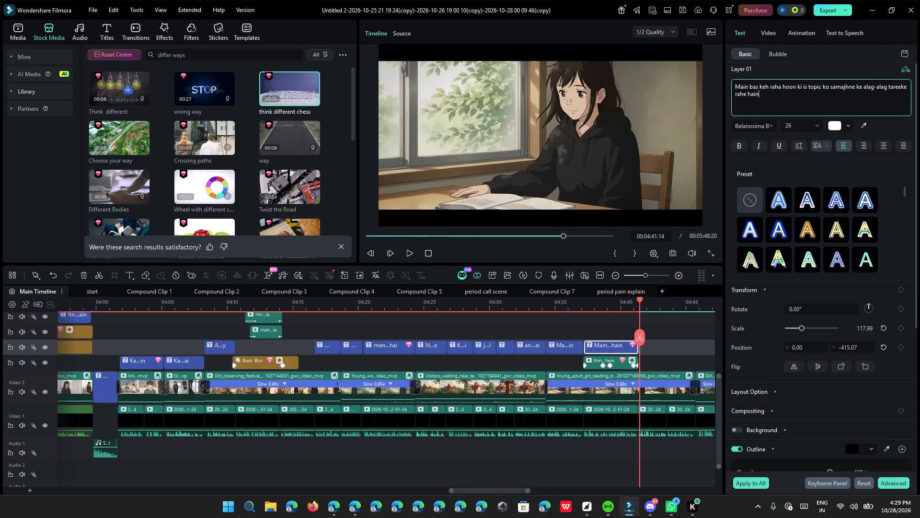
# Play the chess overlay section from about 04:37 to 04:40 to check the long caption against the narration.
pyautogui.click(583, 304)
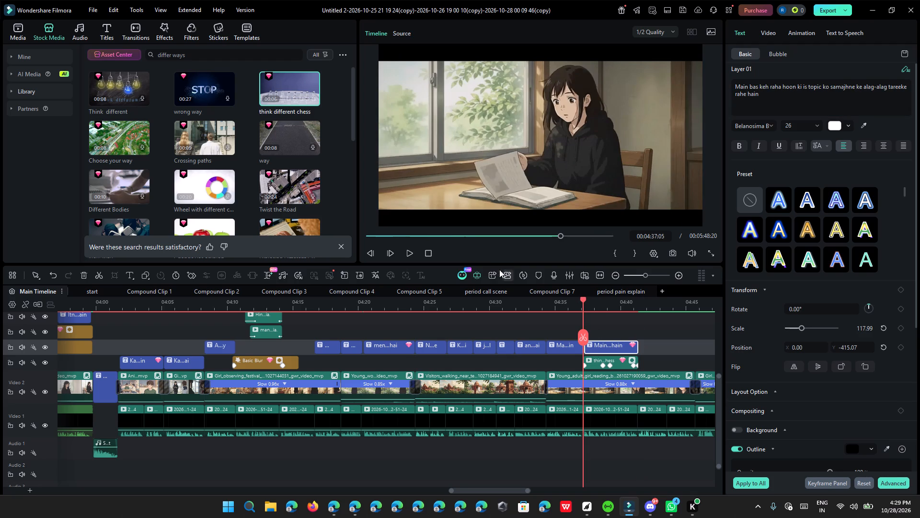
pyautogui.click(410, 252)
pyautogui.click(410, 252)
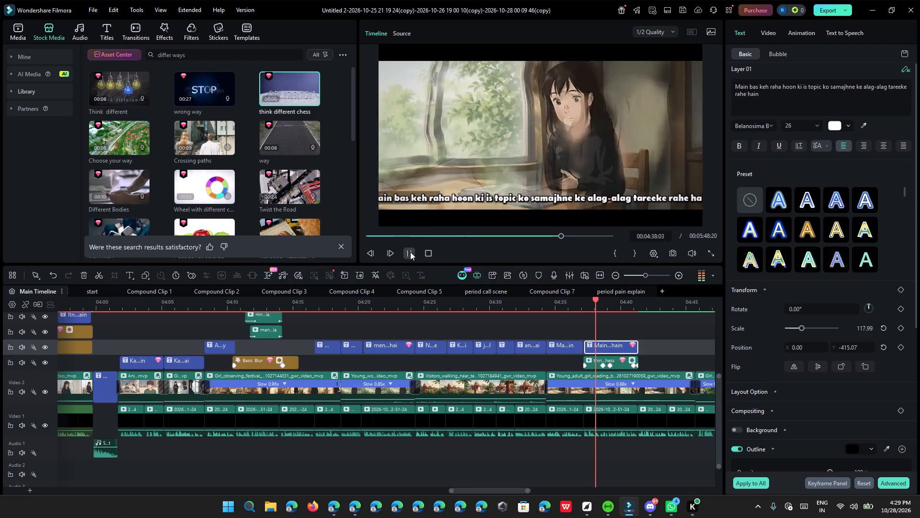
pyautogui.keyDown('ctrl'); pyautogui.scroll(5, 703, 444); pyautogui.keyUp('ctrl')
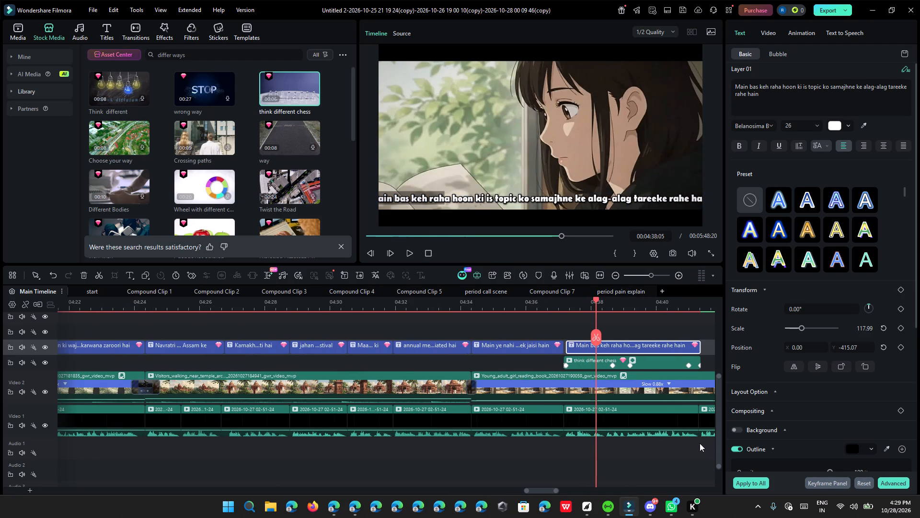
pyautogui.click(578, 308)
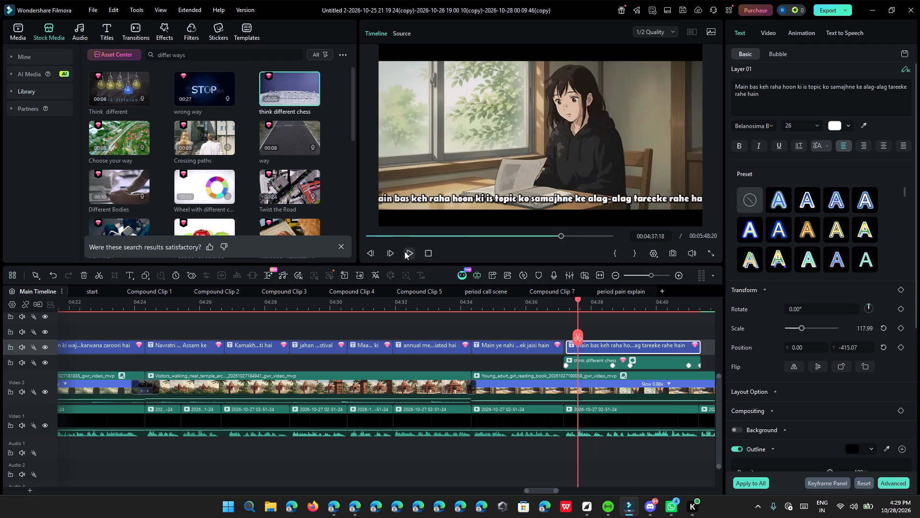
pyautogui.click(405, 250)
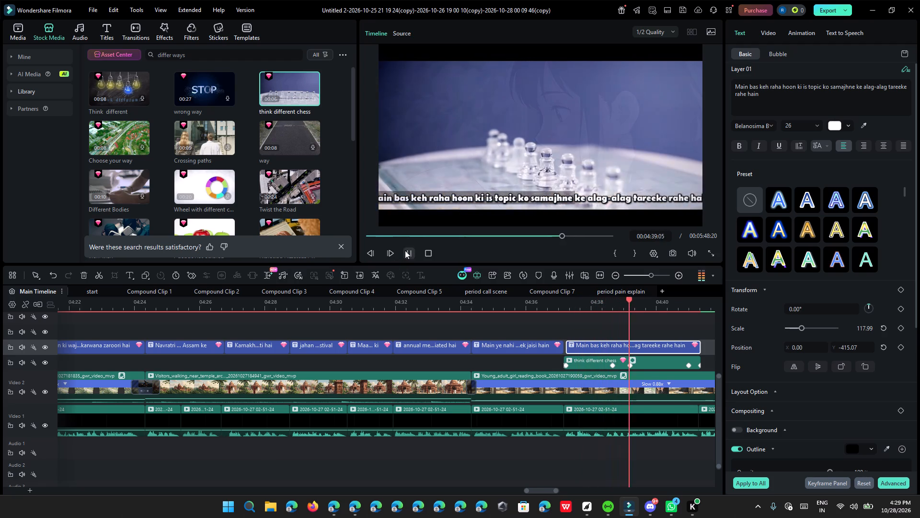
pyautogui.click(405, 250)
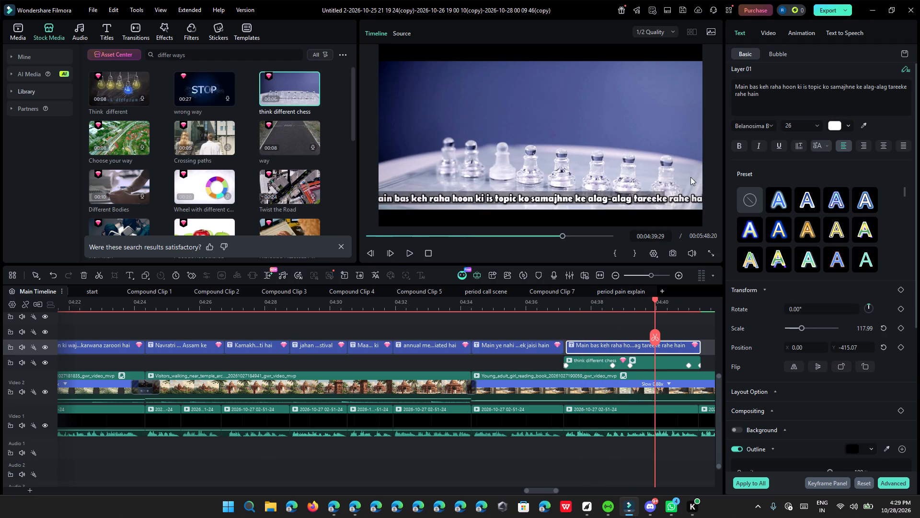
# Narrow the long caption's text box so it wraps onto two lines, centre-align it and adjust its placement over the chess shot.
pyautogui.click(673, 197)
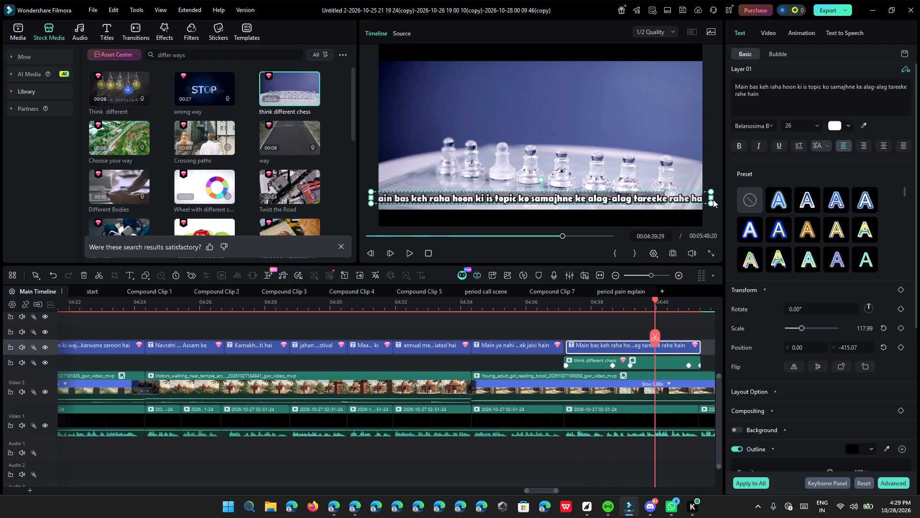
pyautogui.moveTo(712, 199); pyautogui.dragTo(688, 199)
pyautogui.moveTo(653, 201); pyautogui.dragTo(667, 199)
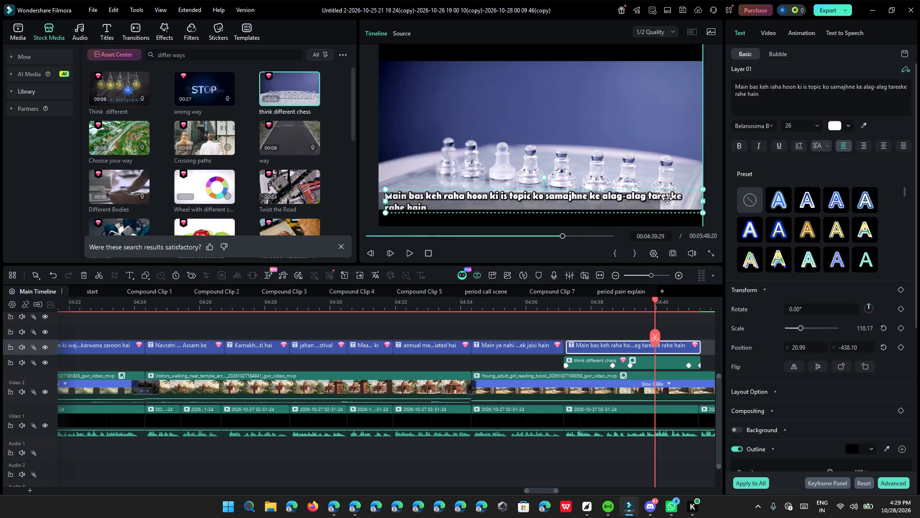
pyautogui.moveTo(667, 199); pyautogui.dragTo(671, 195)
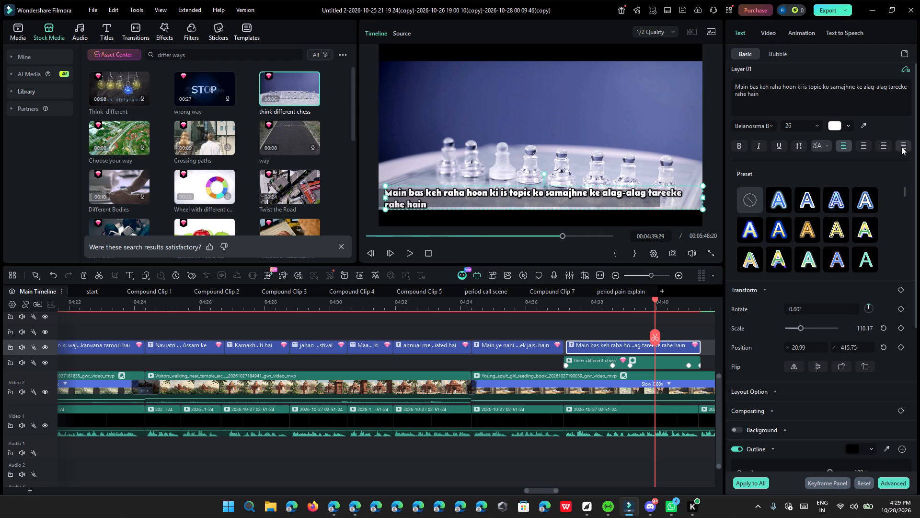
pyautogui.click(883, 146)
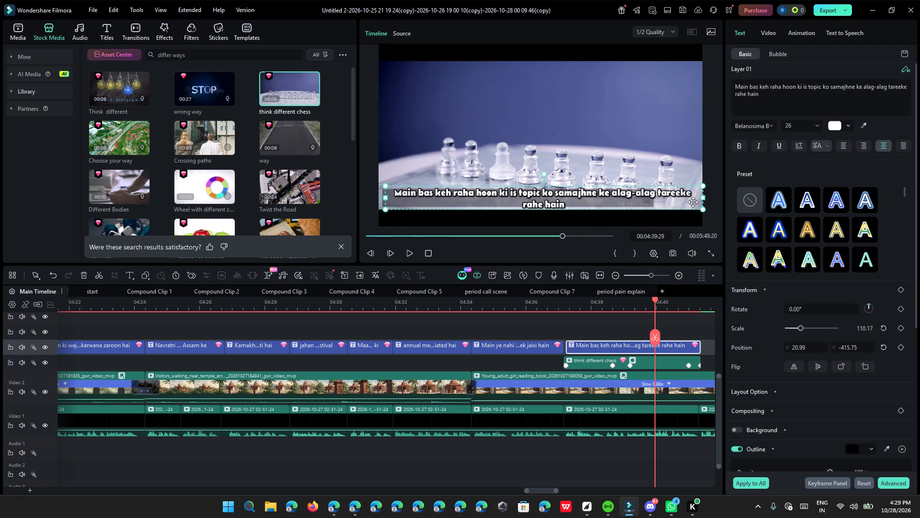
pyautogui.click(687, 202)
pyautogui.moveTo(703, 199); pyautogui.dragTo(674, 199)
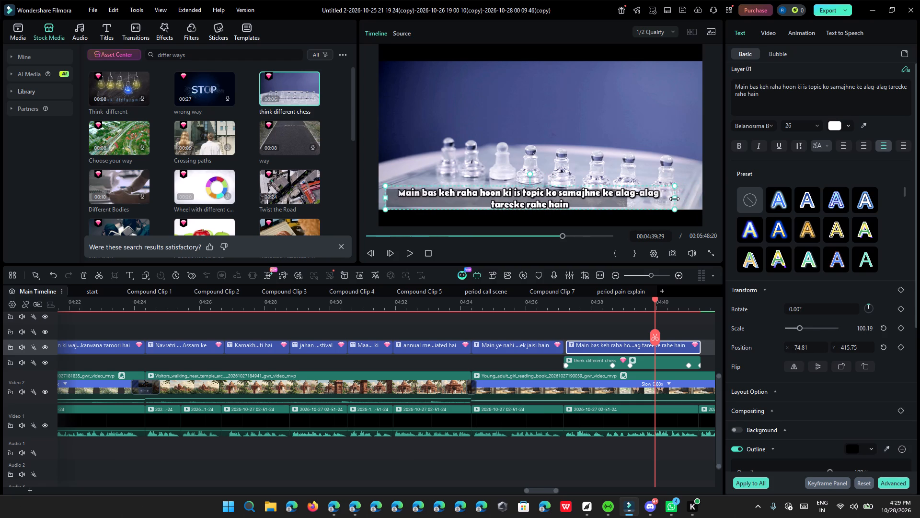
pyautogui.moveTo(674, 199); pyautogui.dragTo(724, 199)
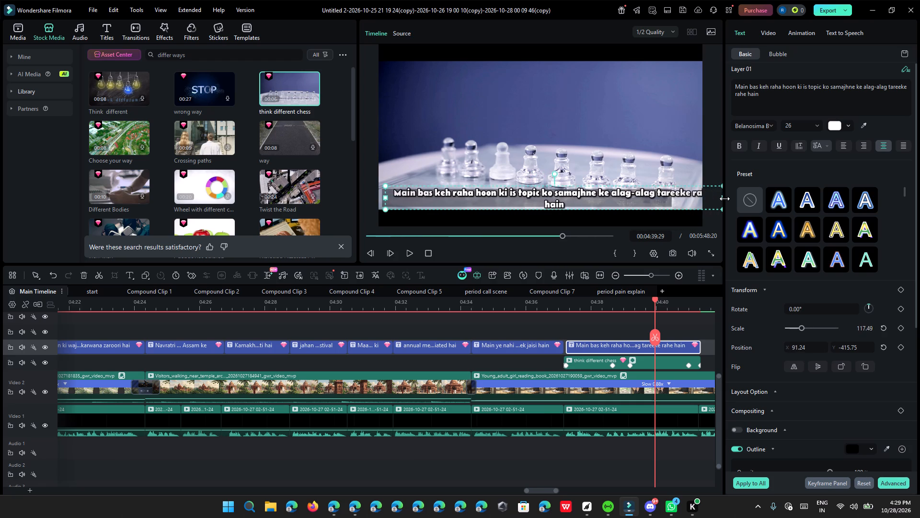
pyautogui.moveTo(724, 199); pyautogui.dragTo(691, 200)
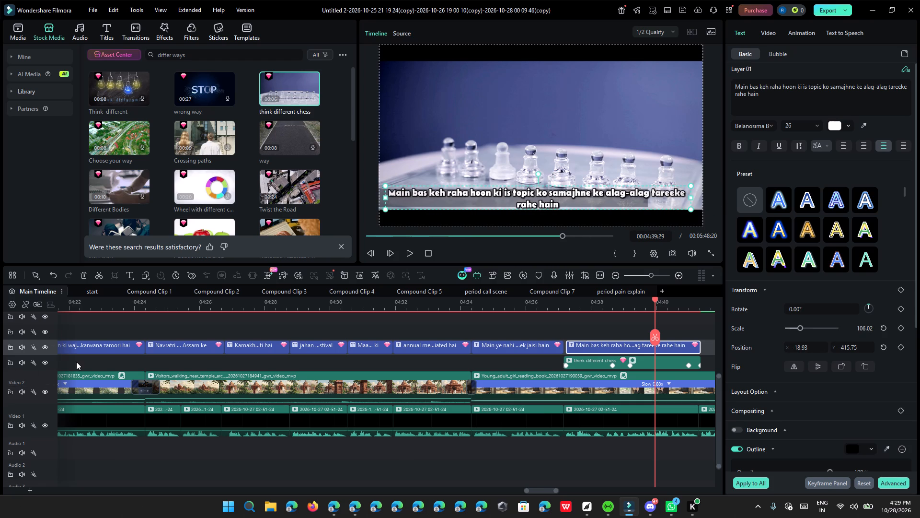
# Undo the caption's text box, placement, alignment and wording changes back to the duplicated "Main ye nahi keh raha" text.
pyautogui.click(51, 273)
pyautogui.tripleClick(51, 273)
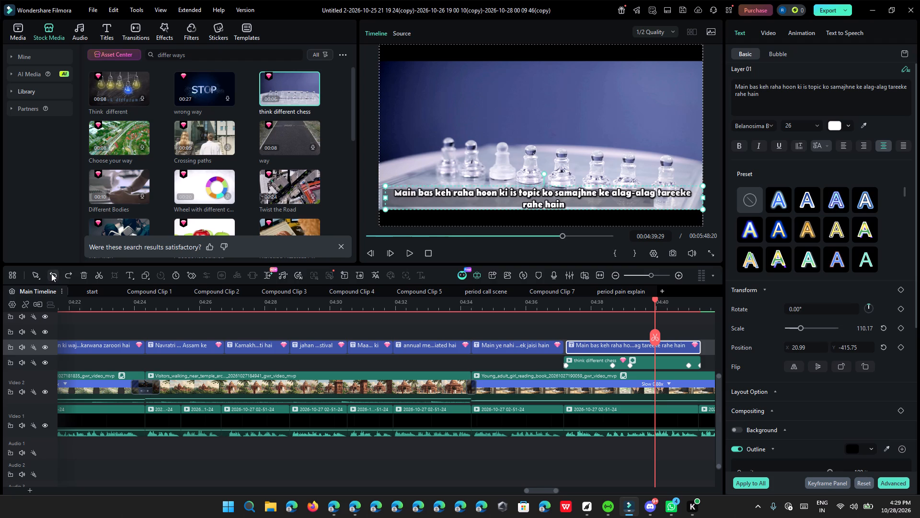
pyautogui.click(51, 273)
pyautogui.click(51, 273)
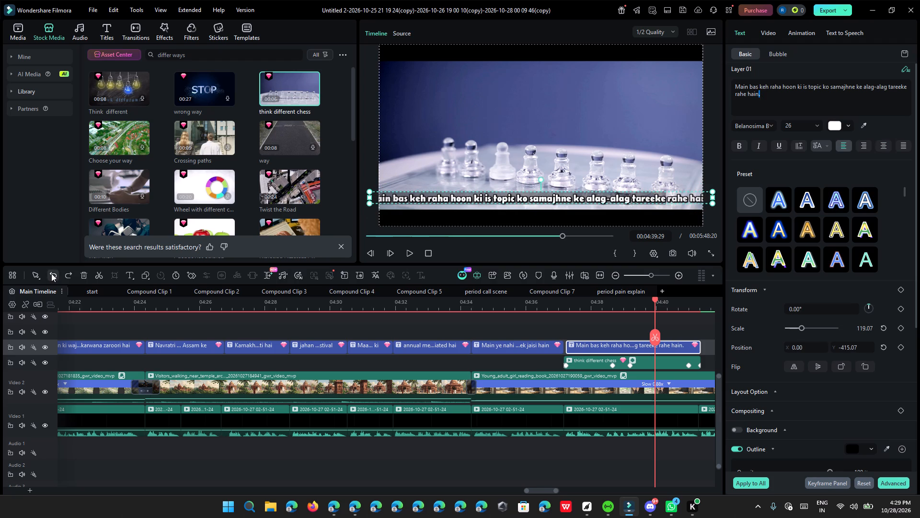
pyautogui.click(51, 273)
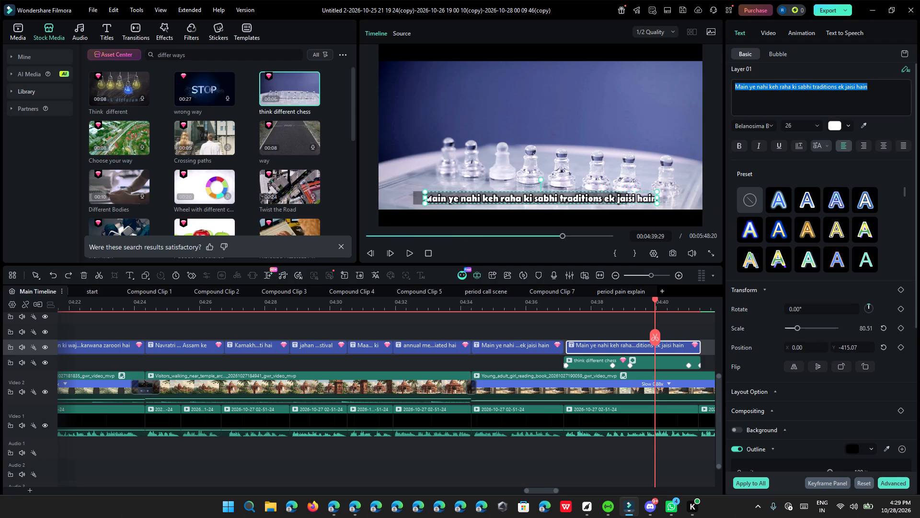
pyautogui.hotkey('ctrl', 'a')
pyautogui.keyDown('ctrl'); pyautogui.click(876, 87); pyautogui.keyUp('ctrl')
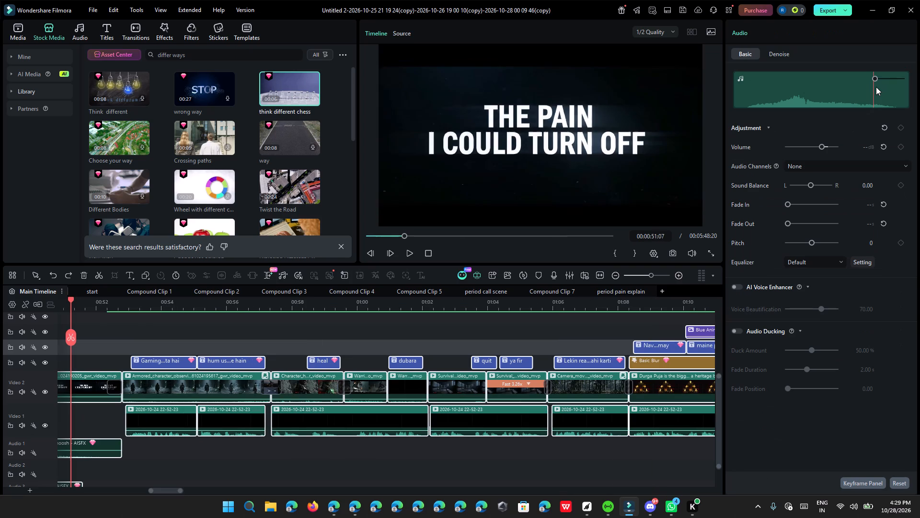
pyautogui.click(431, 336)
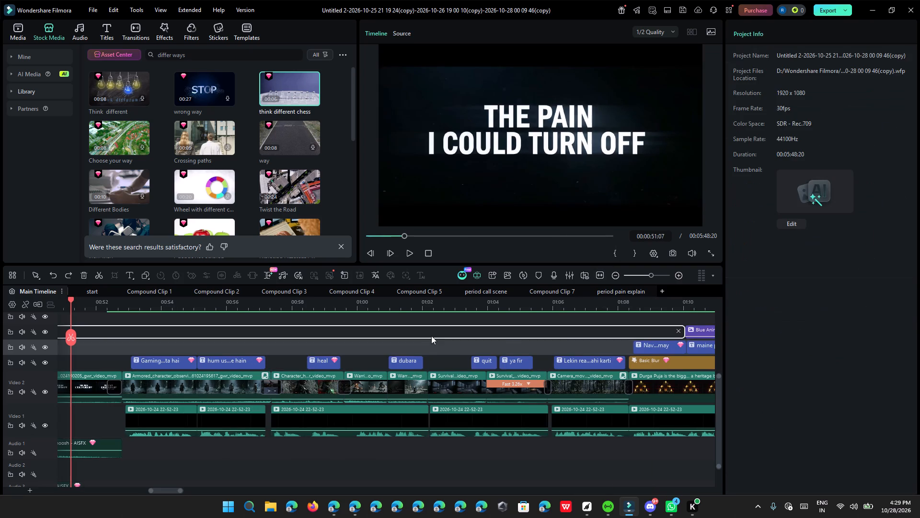
# Replace the text of the caption above the chess overlay with "Main bas keh raha hoon ki is topic ko samajhne ke alag-alag tareeke rahe hain.".
pyautogui.keyDown('ctrl'); pyautogui.scroll(-18, 431, 336); pyautogui.keyUp('ctrl')
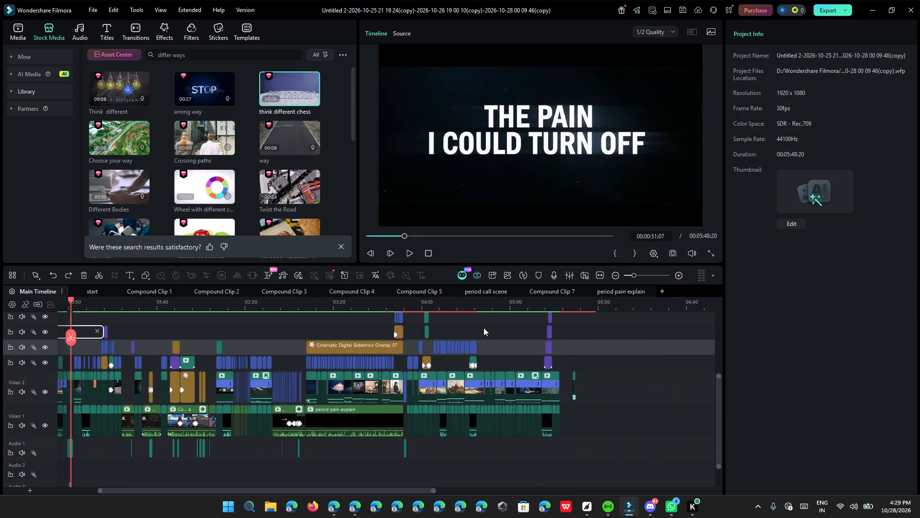
pyautogui.click(472, 305)
pyautogui.keyDown('ctrl'); pyautogui.scroll(20, 517, 346); pyautogui.keyUp('ctrl')
pyautogui.keyDown('ctrl'); pyautogui.scroll(7, 517, 346); pyautogui.keyUp('ctrl')
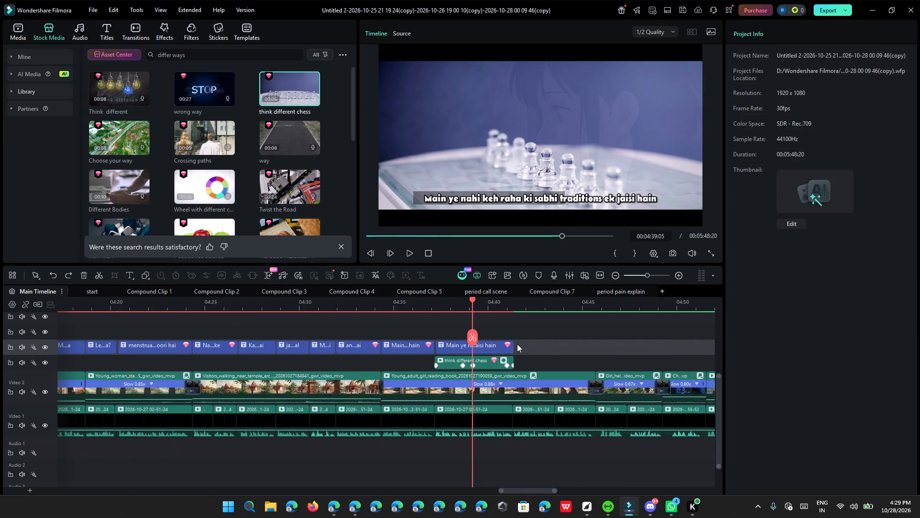
pyautogui.keyDown('ctrl'); pyautogui.scroll(4, 517, 344); pyautogui.keyUp('ctrl')
pyautogui.click(517, 343)
pyautogui.keyDown('ctrl'); pyautogui.click(839, 82); pyautogui.keyUp('ctrl')
pyautogui.hotkey('ctrl', 'a')
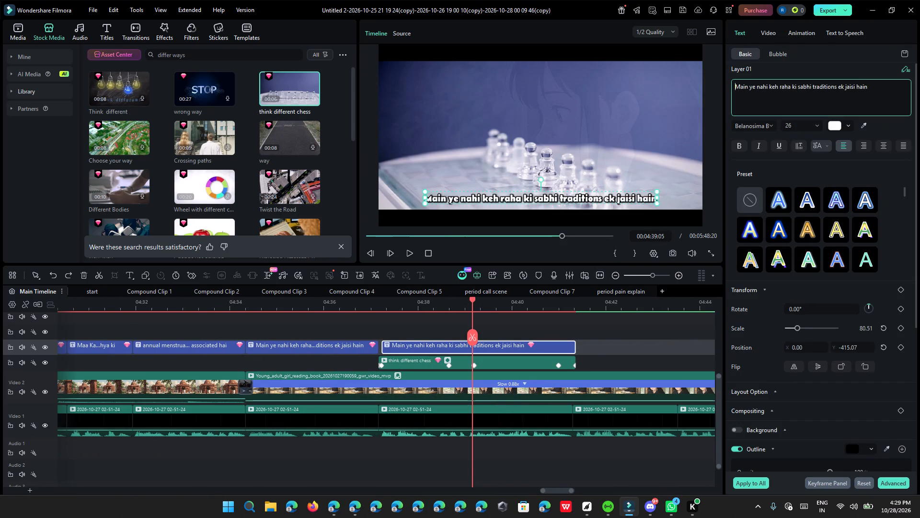
pyautogui.hotkey('ctrl', 'v')
# Cut the second half of the caption's text, from "is topic" onward, leaving only "Main bas keh raha hoon ki".
pyautogui.moveTo(777, 101); pyautogui.dragTo(737, 100)
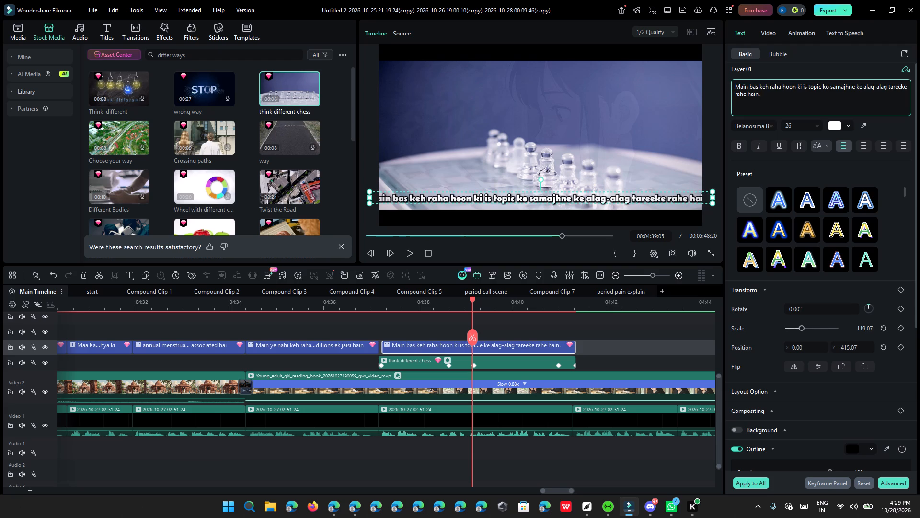
pyautogui.moveTo(737, 100); pyautogui.dragTo(808, 84)
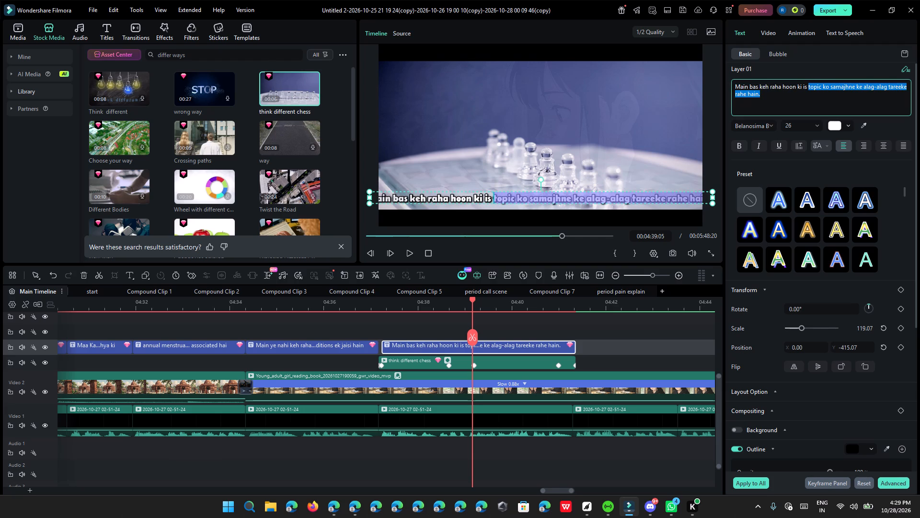
pyautogui.moveTo(808, 84); pyautogui.dragTo(804, 84)
pyautogui.hotkey('ctrl', 'x')
pyautogui.press('Insert')
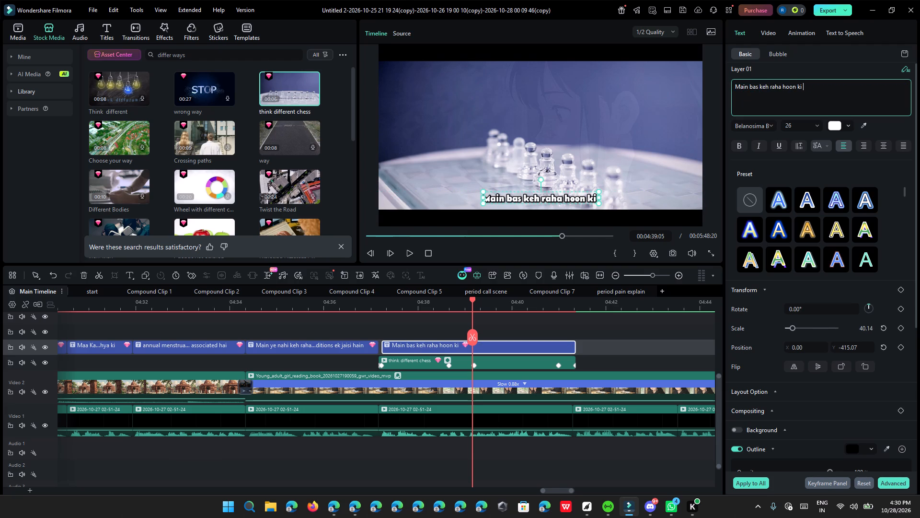
pyautogui.press('BackSpace')
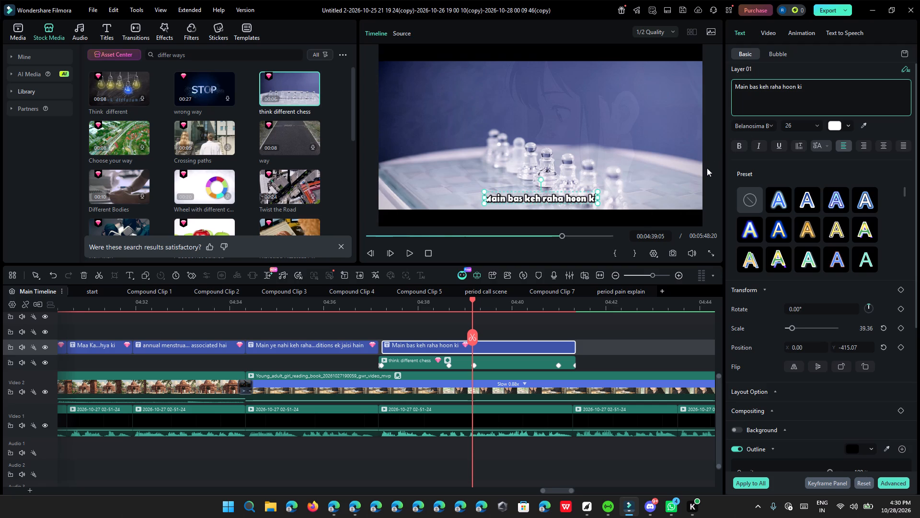
# Play the chess section from about 04:37 and trim the end of the "Main bas keh raha hoon ki" caption to about 04:38:12.
pyautogui.click(379, 301)
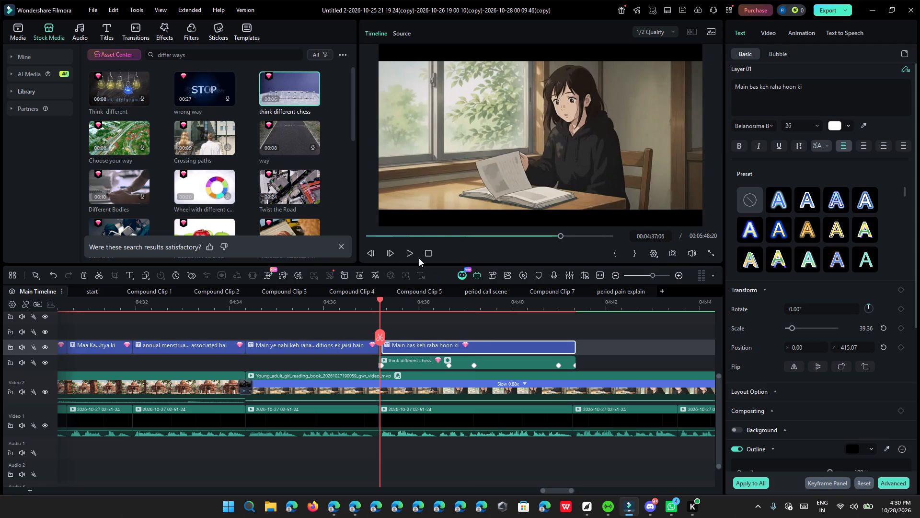
pyautogui.click(407, 253)
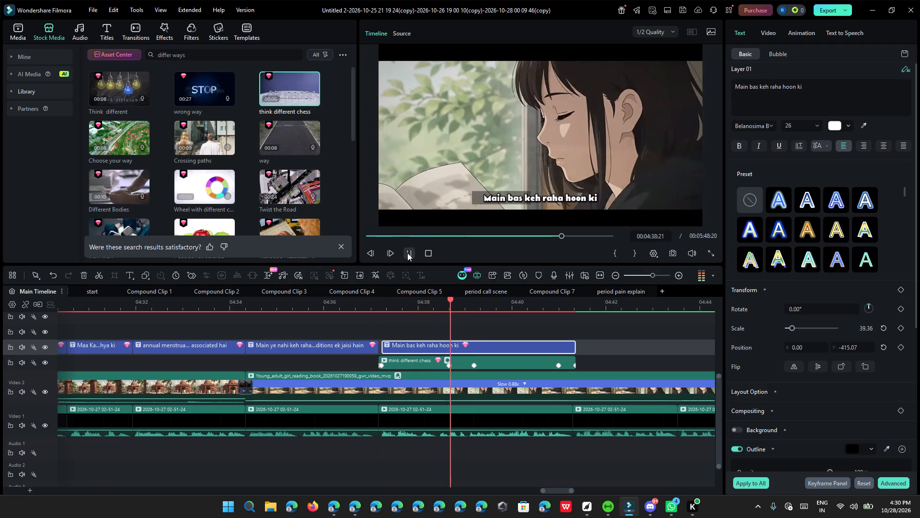
pyautogui.click(376, 290)
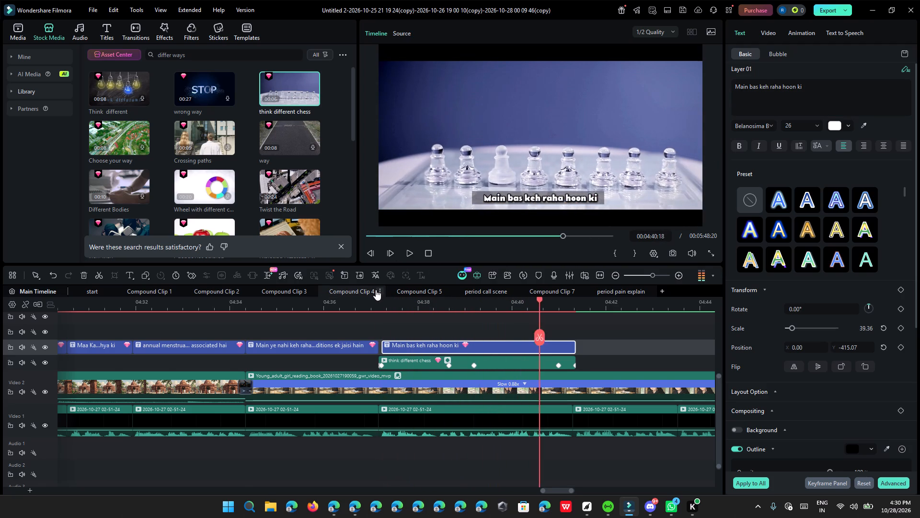
pyautogui.keyDown('ctrl'); pyautogui.scroll(-9, 404, 315); pyautogui.keyUp('ctrl')
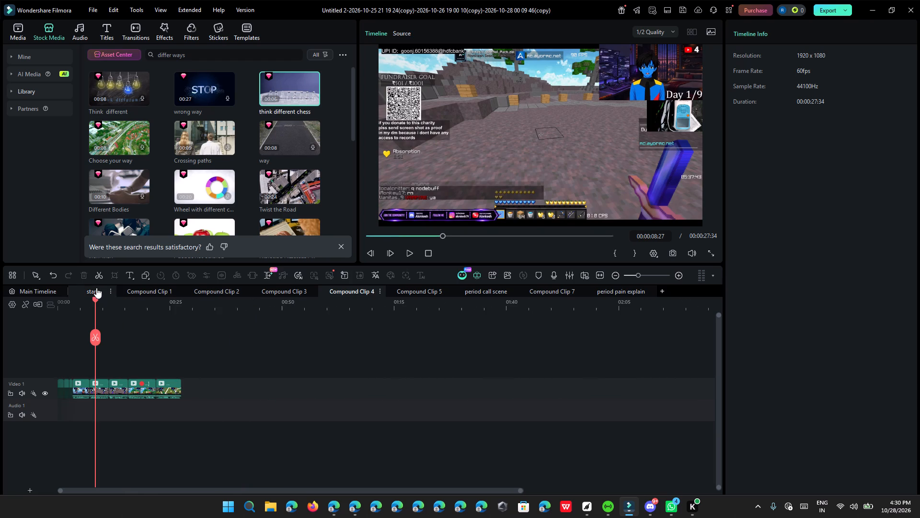
pyautogui.click(51, 287)
pyautogui.click(382, 305)
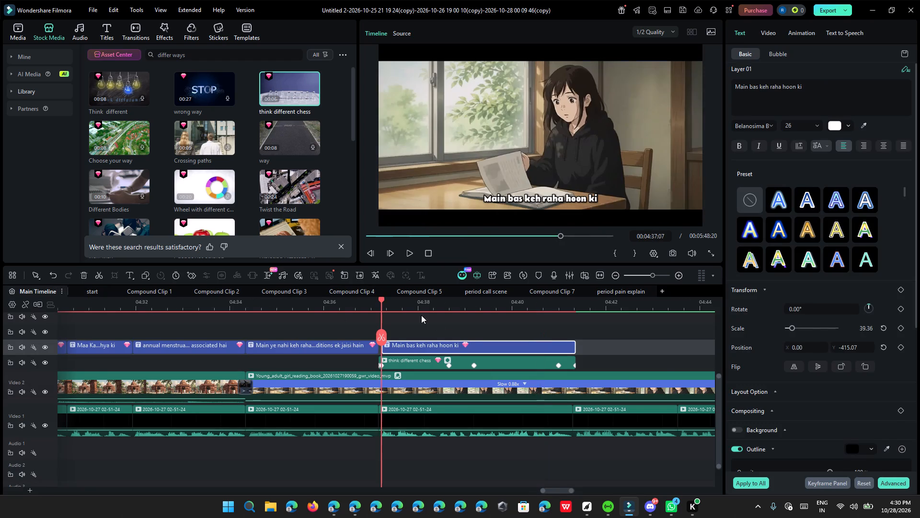
pyautogui.keyDown('ctrl'); pyautogui.scroll(5, 446, 332); pyautogui.keyUp('ctrl')
pyautogui.click(446, 342)
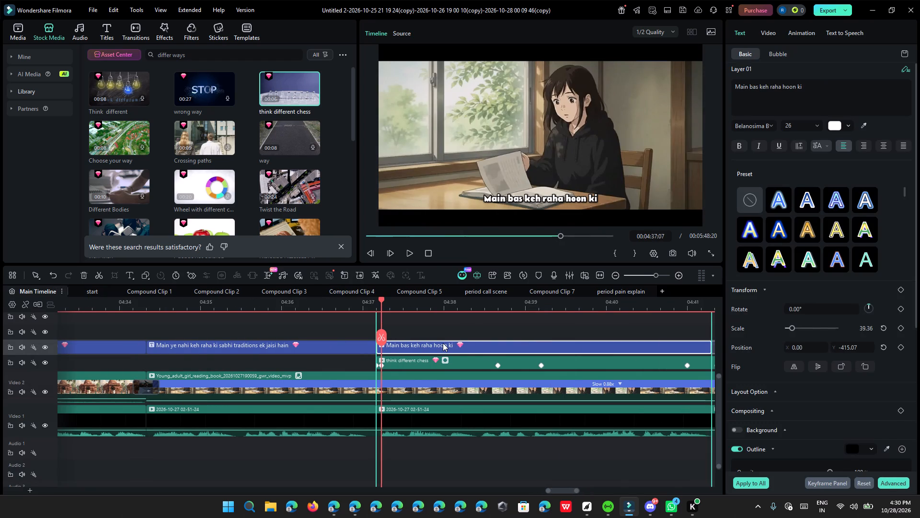
pyautogui.click(410, 249)
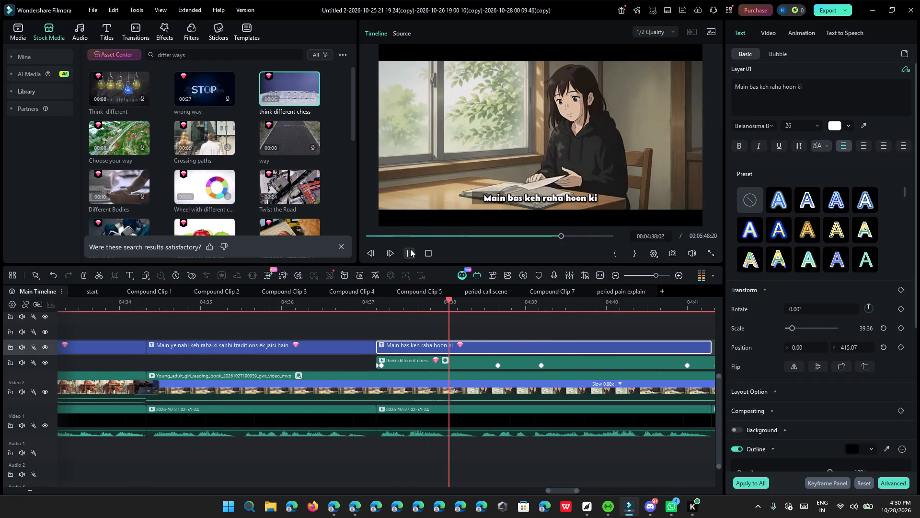
pyautogui.click(410, 249)
pyautogui.keyDown('ctrl'); pyautogui.scroll(-1, 504, 356); pyautogui.keyUp('ctrl')
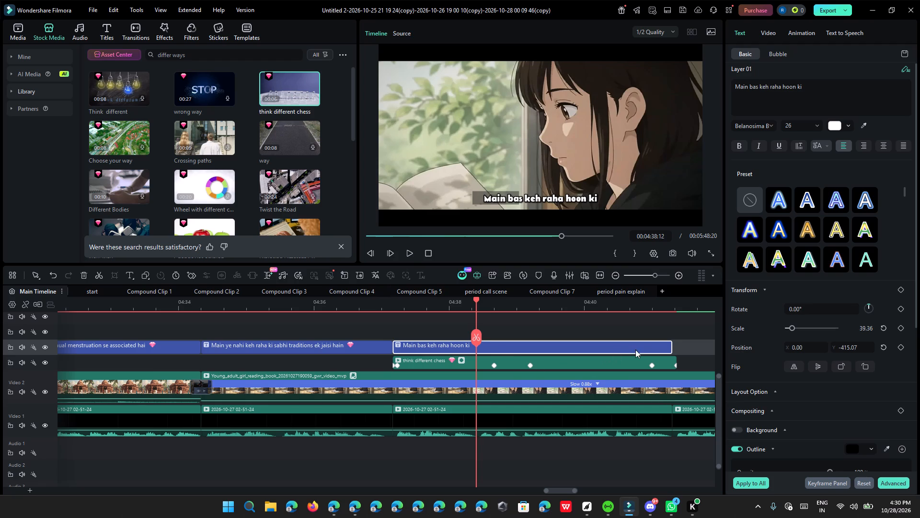
pyautogui.click(667, 345)
pyautogui.moveTo(670, 345); pyautogui.dragTo(473, 352)
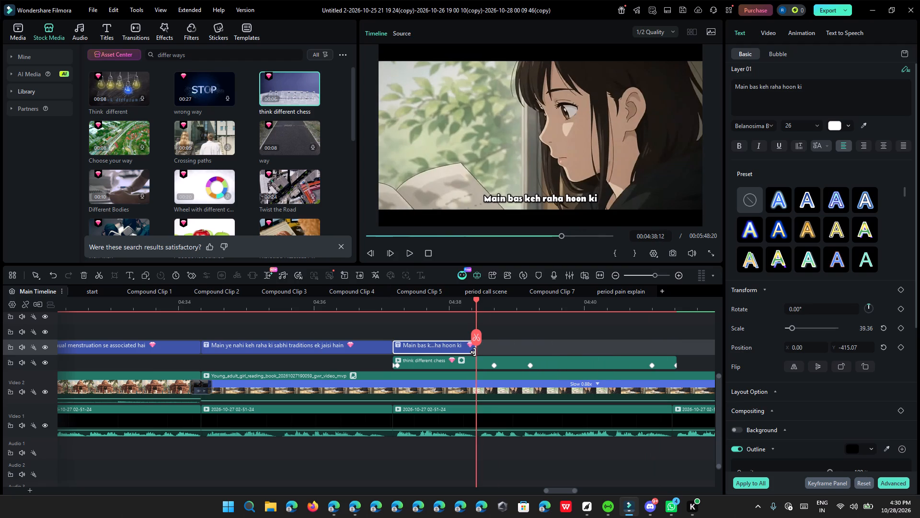
# Duplicate the trimmed caption, place the copy directly after it and extend the copy to the end of the chess overlay clip.
pyautogui.click(470, 307)
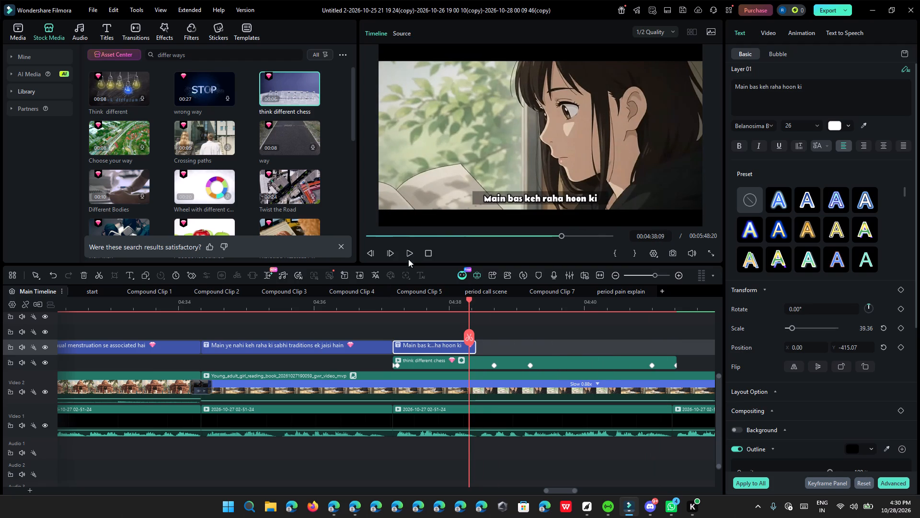
pyautogui.click(404, 249)
pyautogui.click(407, 251)
pyautogui.rightClick(467, 349)
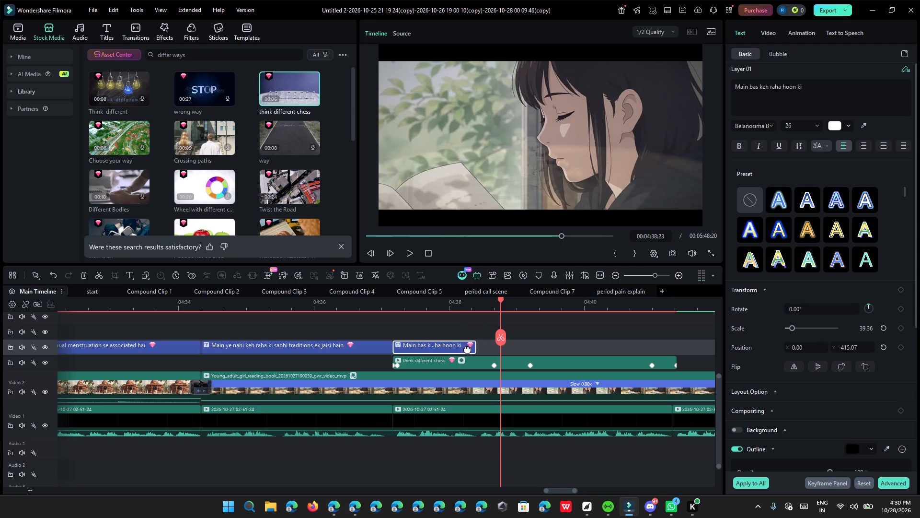
pyautogui.click(532, 56)
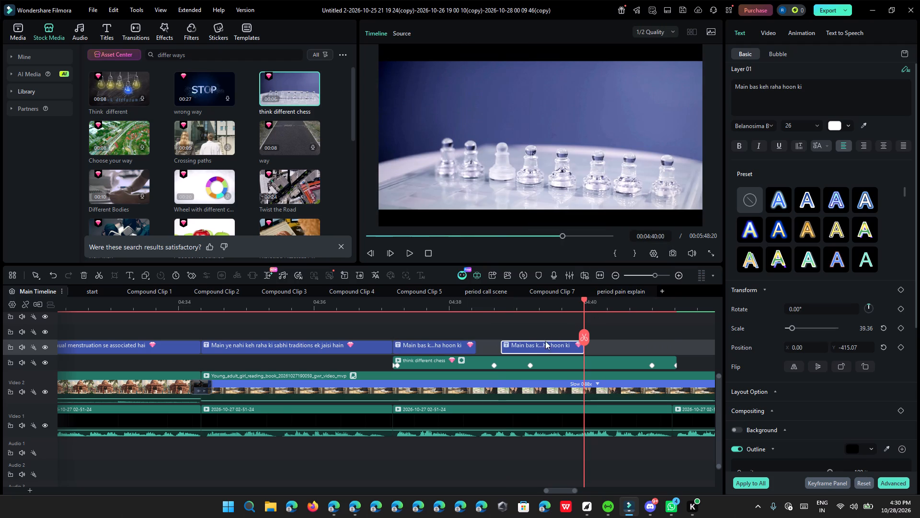
pyautogui.moveTo(538, 344); pyautogui.dragTo(516, 344)
pyautogui.moveTo(556, 344); pyautogui.dragTo(675, 370)
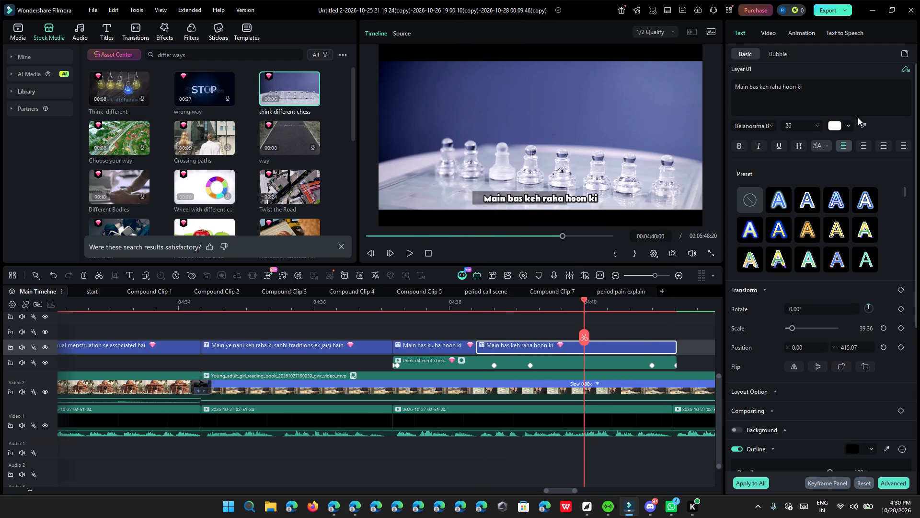
# Set the copy's text to "is topic ko samajhne ke alag-alag tareeke rahe hain" without a full stop, playing it against the narration.
pyautogui.keyDown('ctrl'); pyautogui.click(860, 103); pyautogui.keyUp('ctrl')
pyautogui.hotkey('ctrl', 'a')
pyautogui.hotkey('ctrl', 'v')
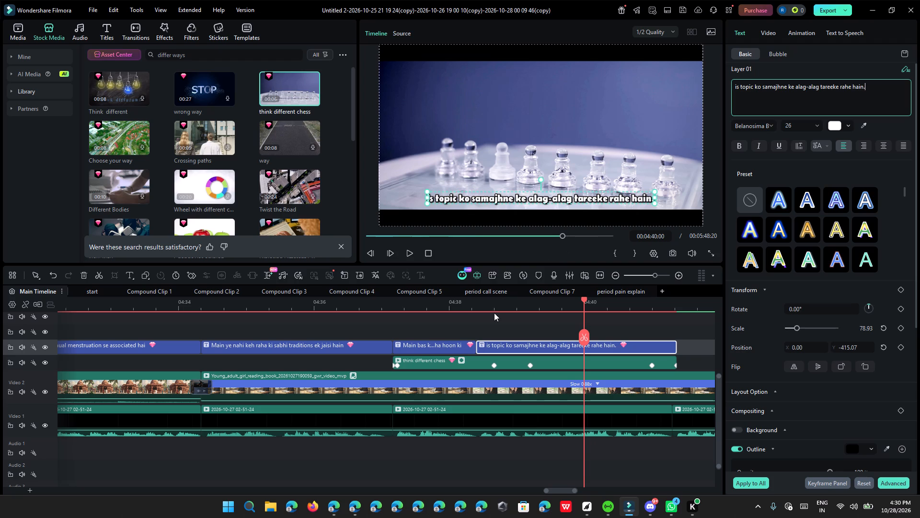
pyautogui.click(480, 307)
pyautogui.click(408, 249)
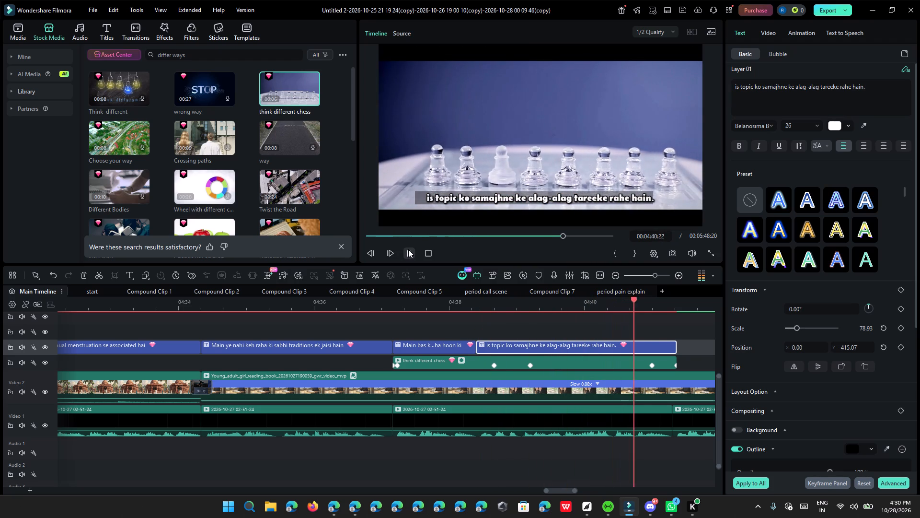
pyautogui.click(408, 249)
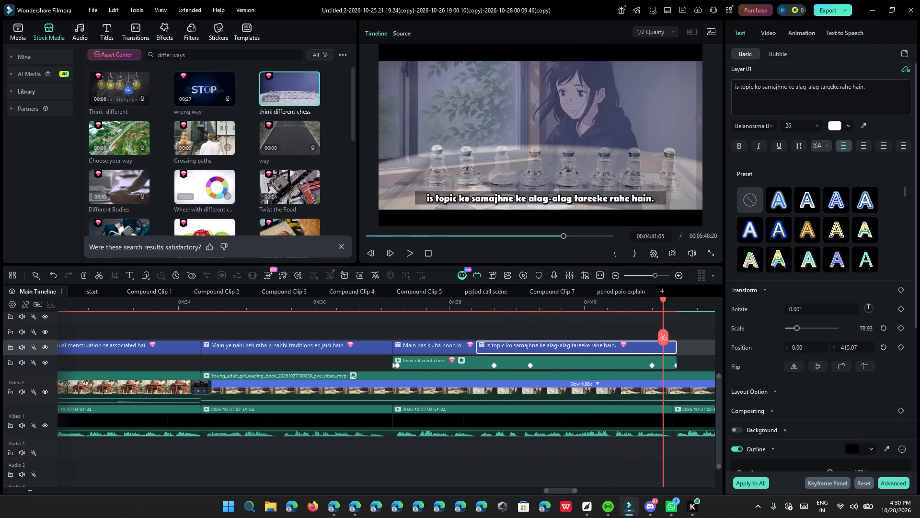
pyautogui.click(894, 91)
pyautogui.press('BackSpace')
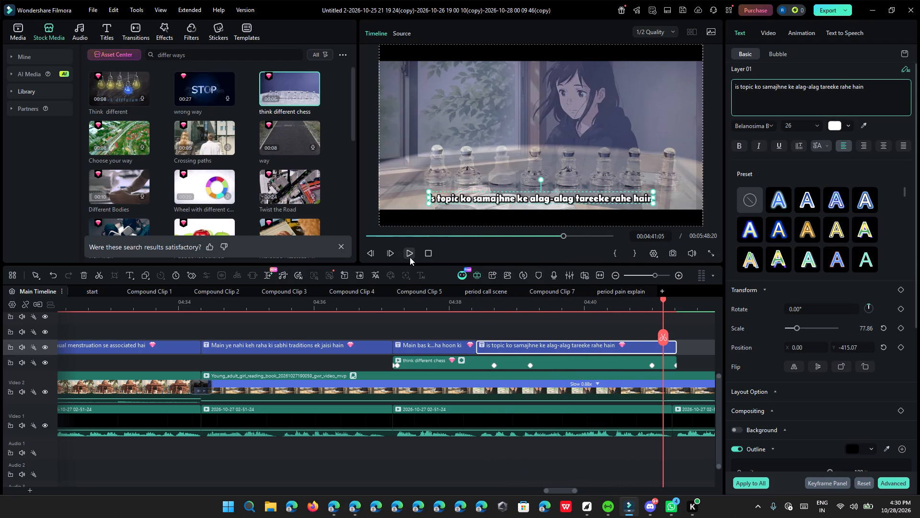
# Play on from about 04:41 to 04:43 and look over the rest of the timeline after the last caption.
pyautogui.click(410, 257)
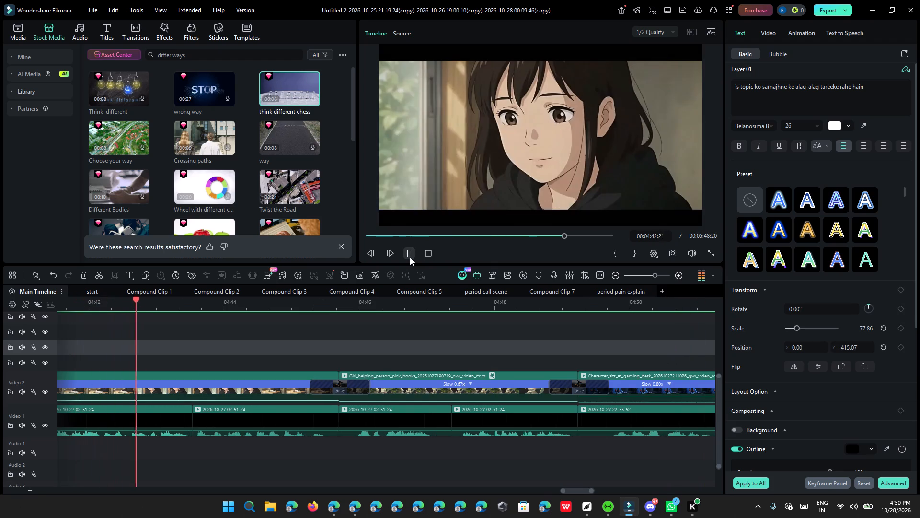
pyautogui.click(410, 257)
pyautogui.keyDown('ctrl'); pyautogui.scroll(-3, 382, 369); pyautogui.keyUp('ctrl')
pyautogui.scroll(-2, 357, 412)
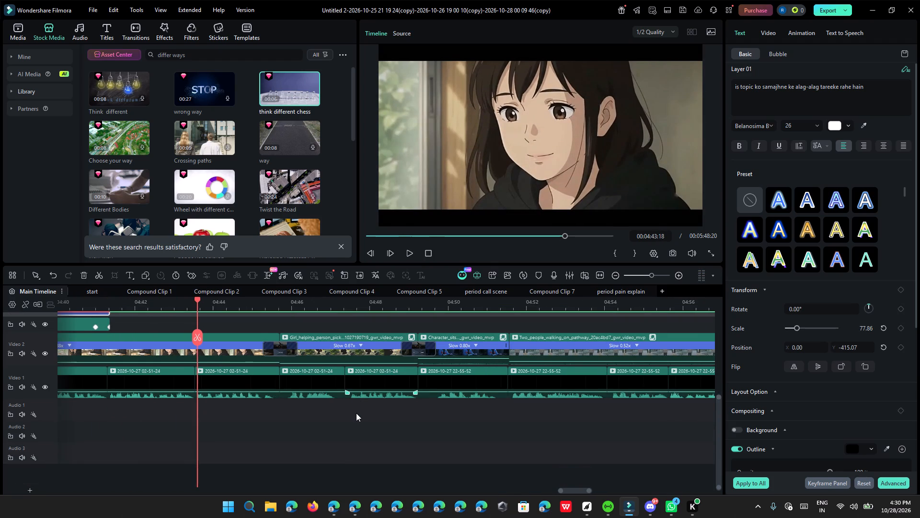
pyautogui.scroll(1, 356, 413)
pyautogui.keyDown('ctrl'); pyautogui.scroll(-10, 356, 413); pyautogui.keyUp('ctrl')
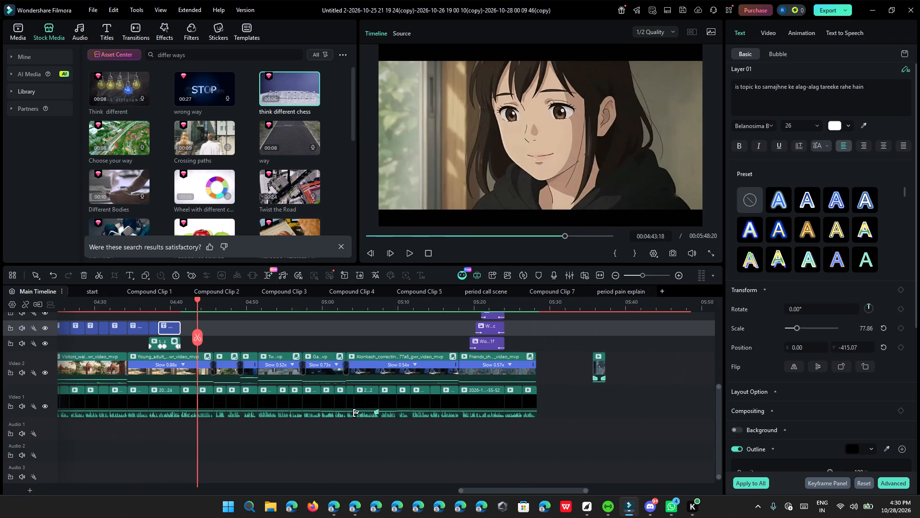
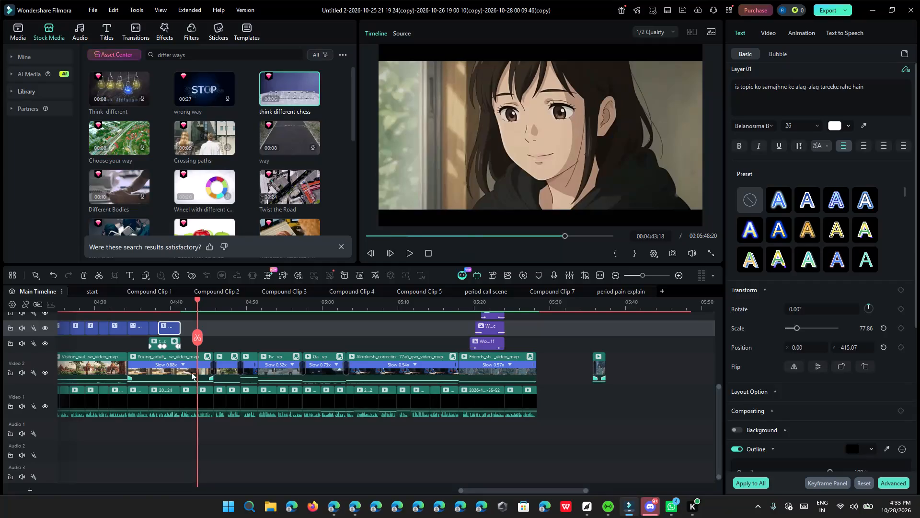
# Replay from about 04:38:25, extend the chess overlay slightly past its caption's end and move its last two opacity keyframes toward the new clip end.
pyautogui.click(162, 303)
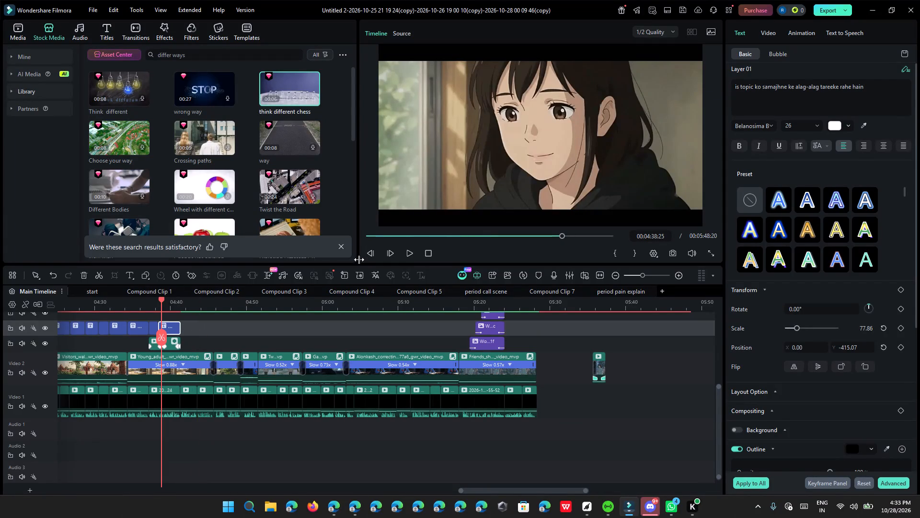
pyautogui.click(408, 252)
pyautogui.keyDown('ctrl'); pyautogui.scroll(2, 398, 341); pyautogui.keyUp('ctrl')
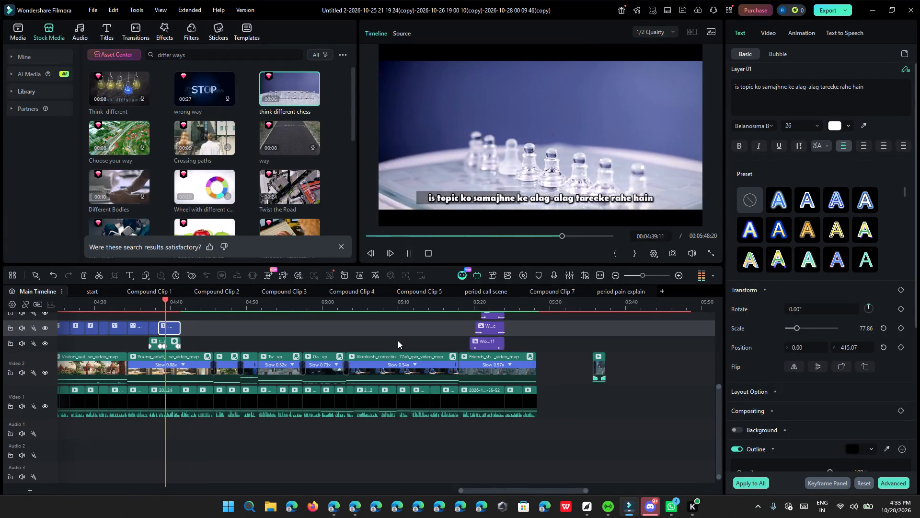
pyautogui.keyDown('ctrl'); pyautogui.scroll(7, 398, 341); pyautogui.keyUp('ctrl')
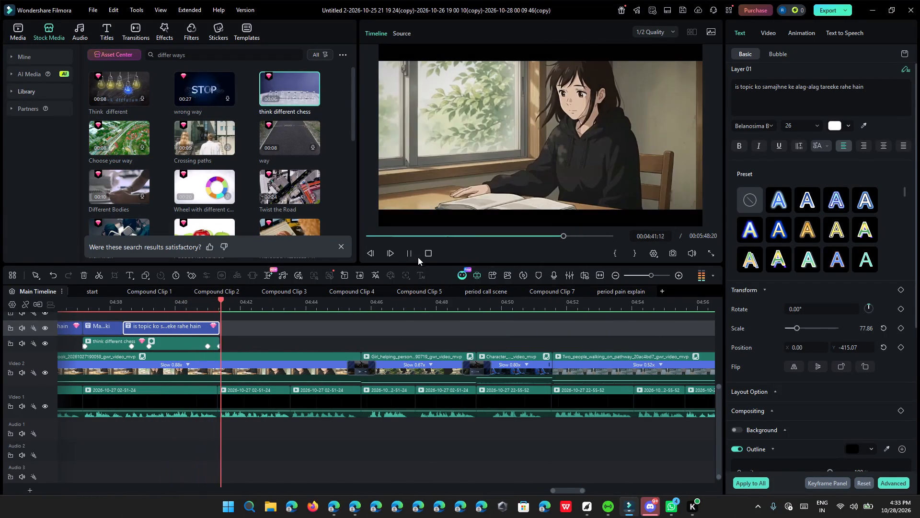
pyautogui.click(413, 253)
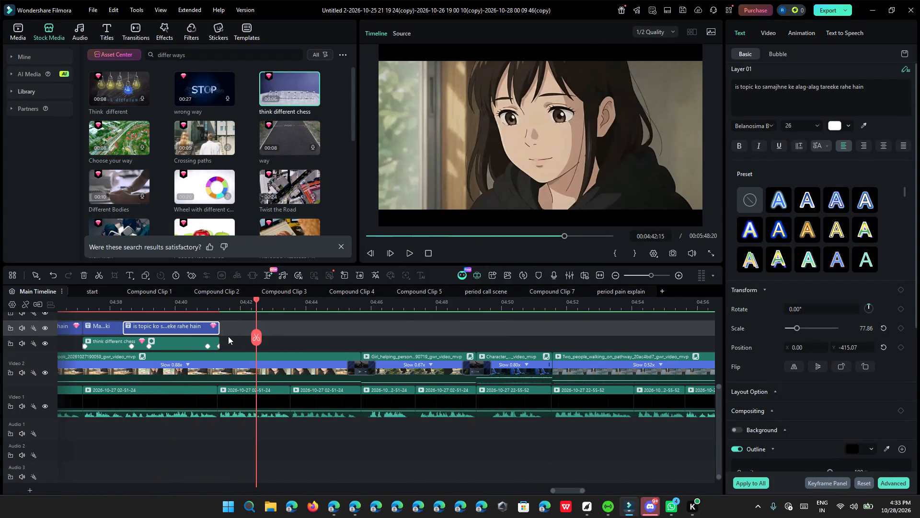
pyautogui.keyDown('ctrl'); pyautogui.scroll(4, 227, 336); pyautogui.keyUp('ctrl')
pyautogui.moveTo(177, 339); pyautogui.dragTo(178, 339)
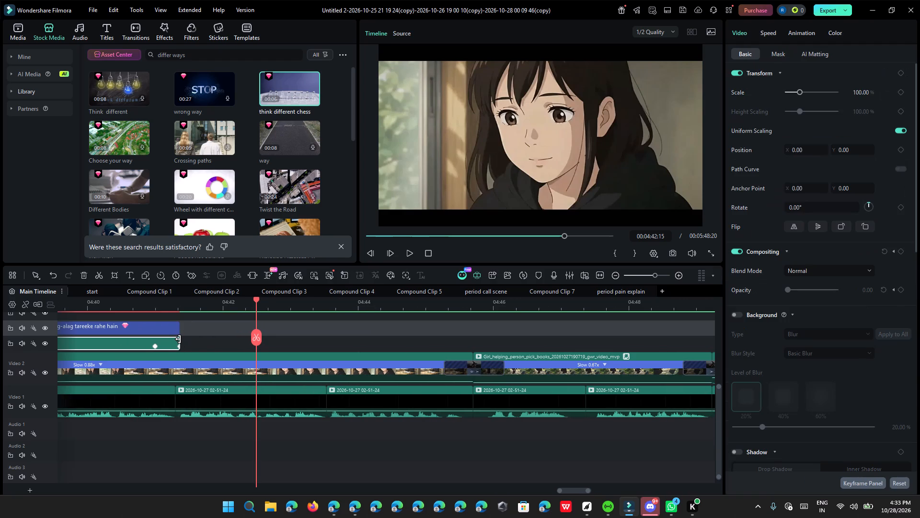
pyautogui.moveTo(178, 339); pyautogui.dragTo(189, 340)
pyautogui.moveTo(180, 344); pyautogui.dragTo(192, 346)
pyautogui.moveTo(156, 346); pyautogui.dragTo(176, 350)
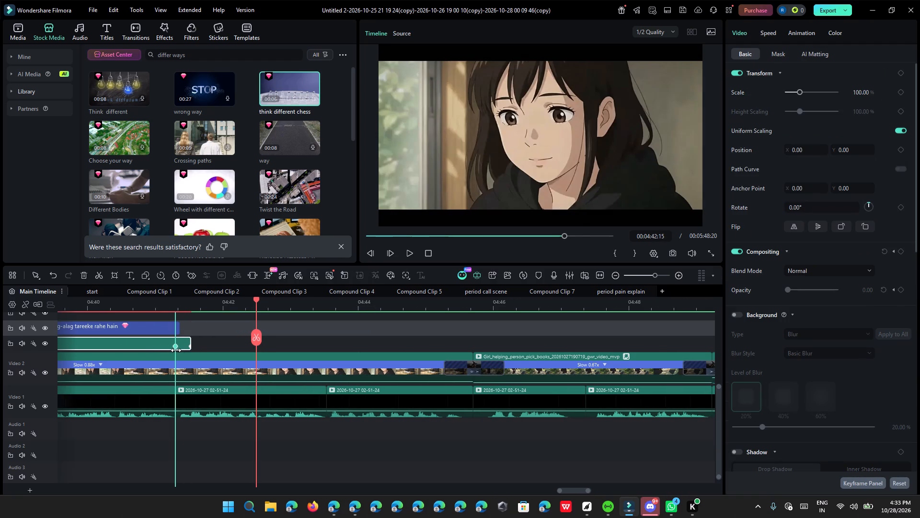
pyautogui.moveTo(176, 350); pyautogui.dragTo(182, 350)
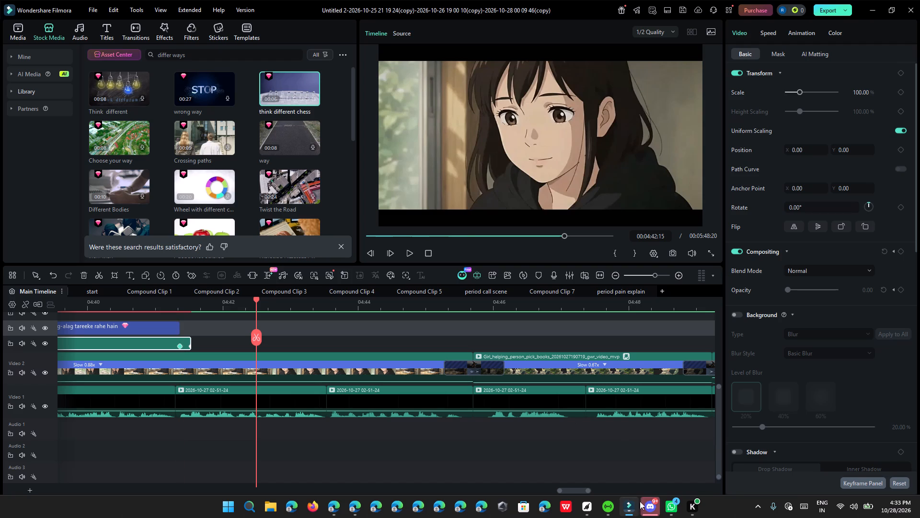
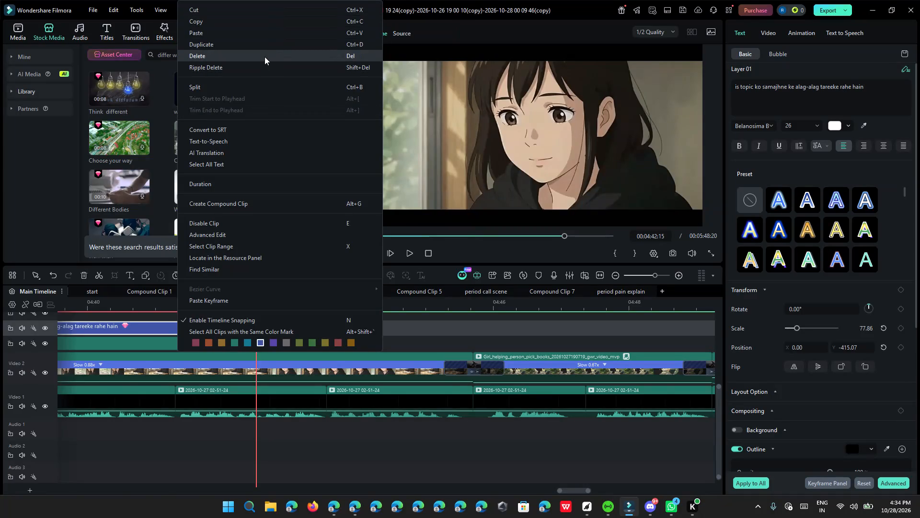
# Duplicate the "is topic ko samajhne" caption directly after itself and set the copy's text to "Toh shayad mazaak udaane ya judge karne se pehle".
pyautogui.click(278, 44)
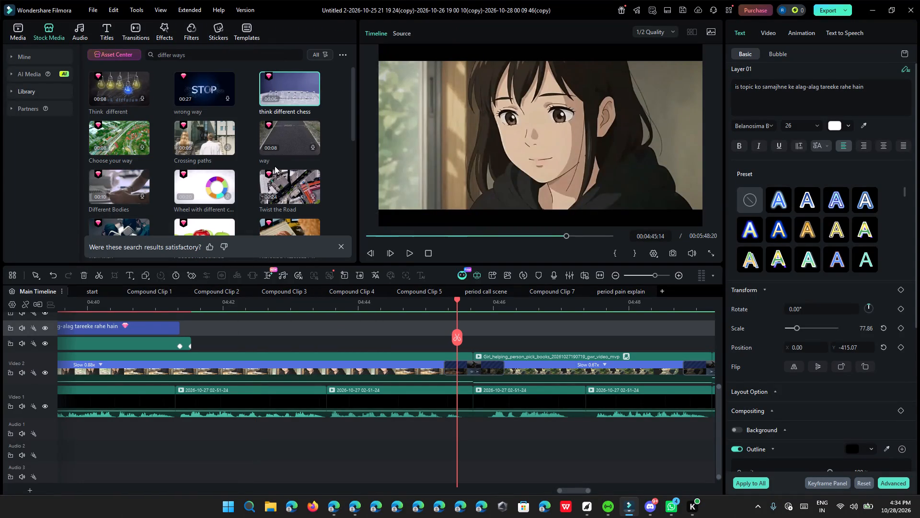
pyautogui.moveTo(318, 327); pyautogui.dragTo(245, 328)
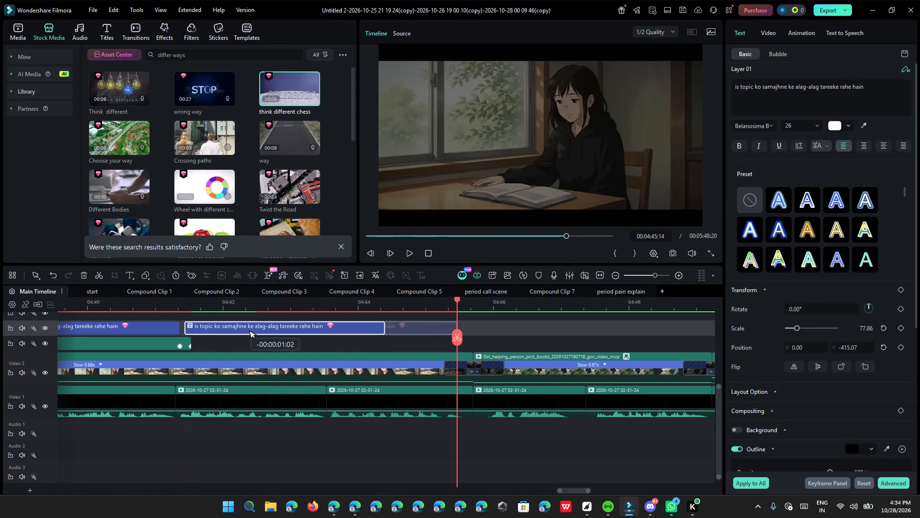
pyautogui.moveTo(245, 328); pyautogui.dragTo(242, 328)
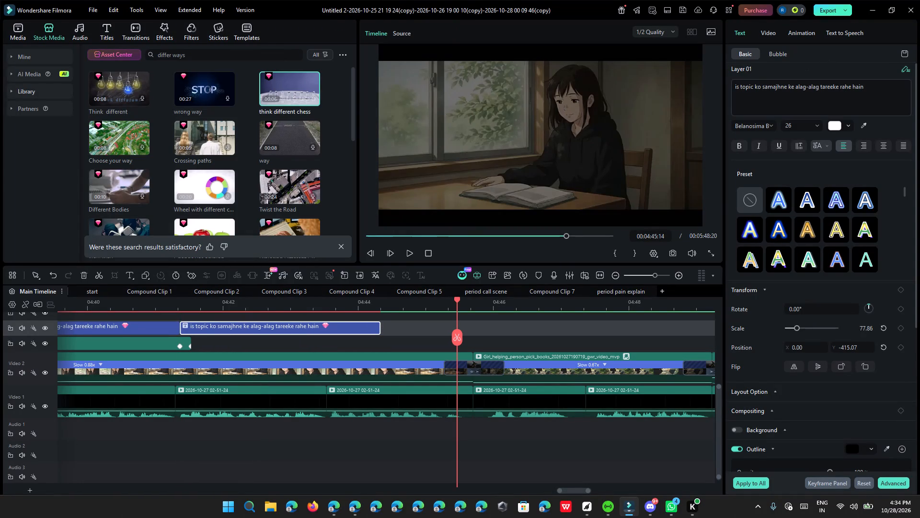
pyautogui.keyDown('ctrl'); pyautogui.click(839, 90); pyautogui.keyUp('ctrl')
pyautogui.hotkey('ctrl', 'a')
pyautogui.hotkey('ctrl', 'v')
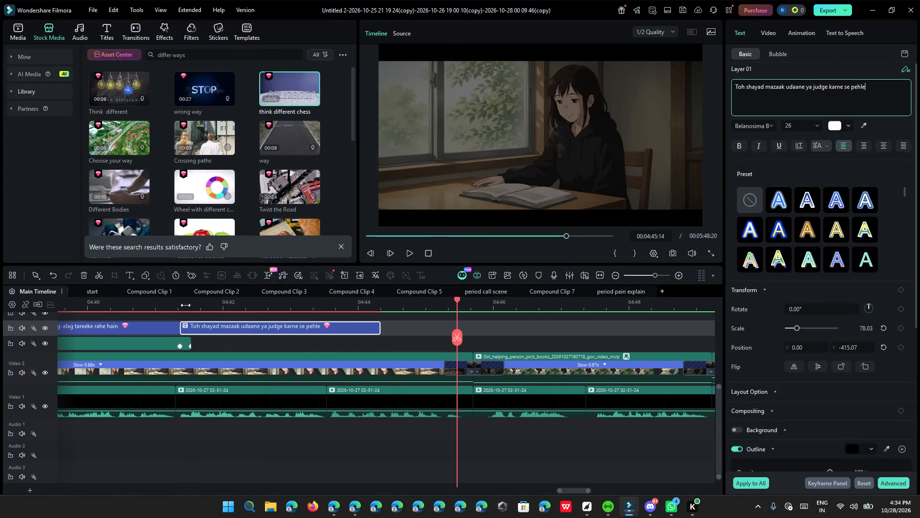
# Play the new caption's section from its start and remove "udaane" so its text reads "Toh shayad mazaak ya judge karne se pehle".
pyautogui.click(185, 305)
pyautogui.click(410, 250)
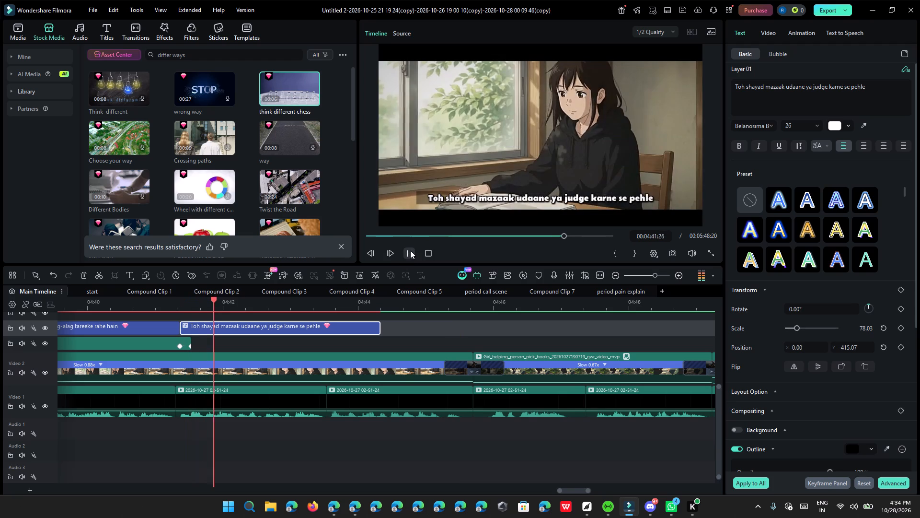
pyautogui.click(410, 250)
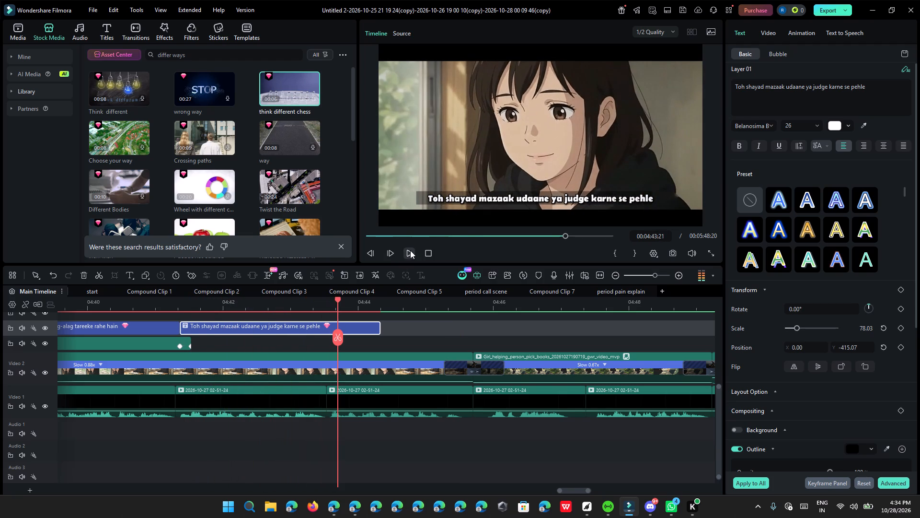
pyautogui.click(806, 88)
pyautogui.press('BackSpace')
pyautogui.press('BackSpace')
pyautogui.press('BackSpace')
pyautogui.press('BackSpace')
pyautogui.press('BackSpace')
pyautogui.press('BackSpace')
pyautogui.press('BackSpace')
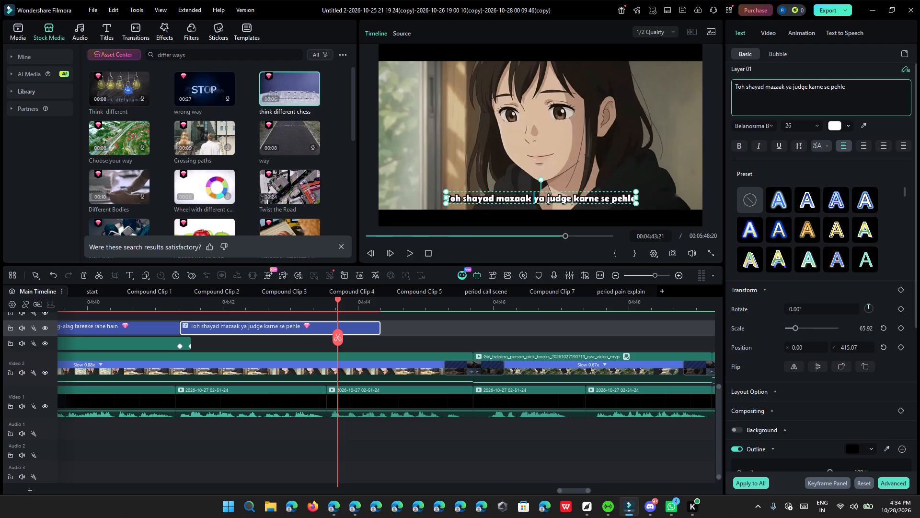
pyautogui.click(852, 99)
pyautogui.press('BackSpace')
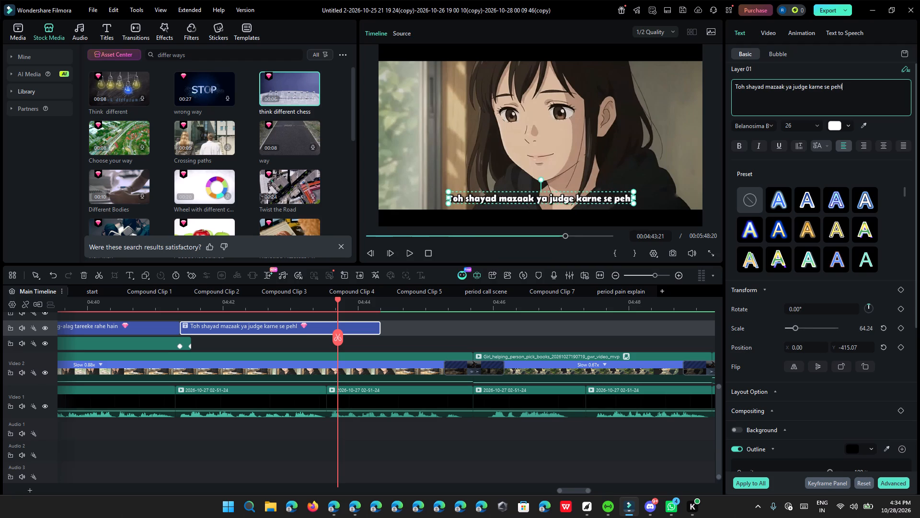
pyautogui.press('e')
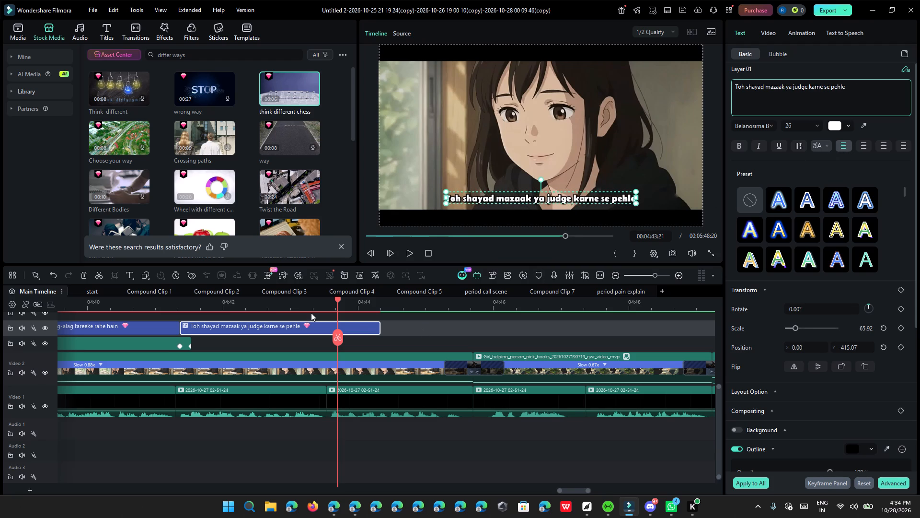
# Replay from 04:41:10 and trim the new caption's end back to the Video 1 clip cut before 04:44.
pyautogui.click(179, 306)
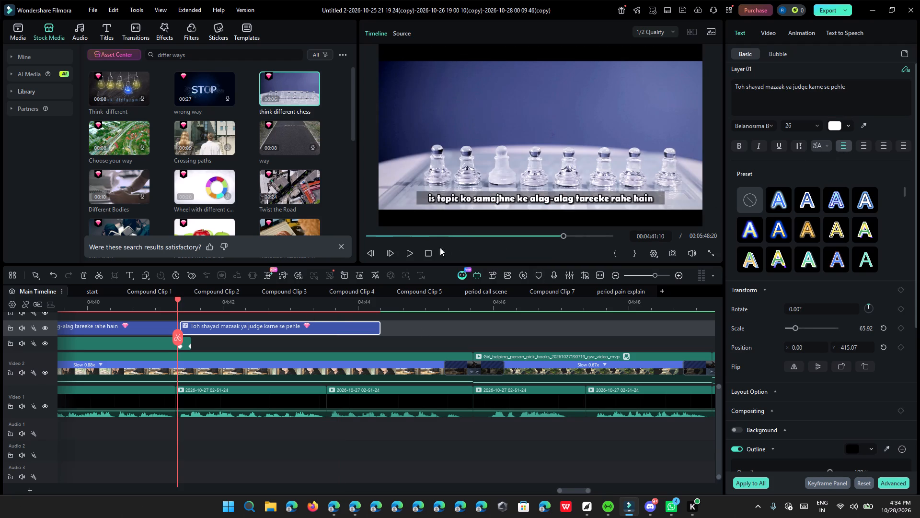
pyautogui.click(412, 249)
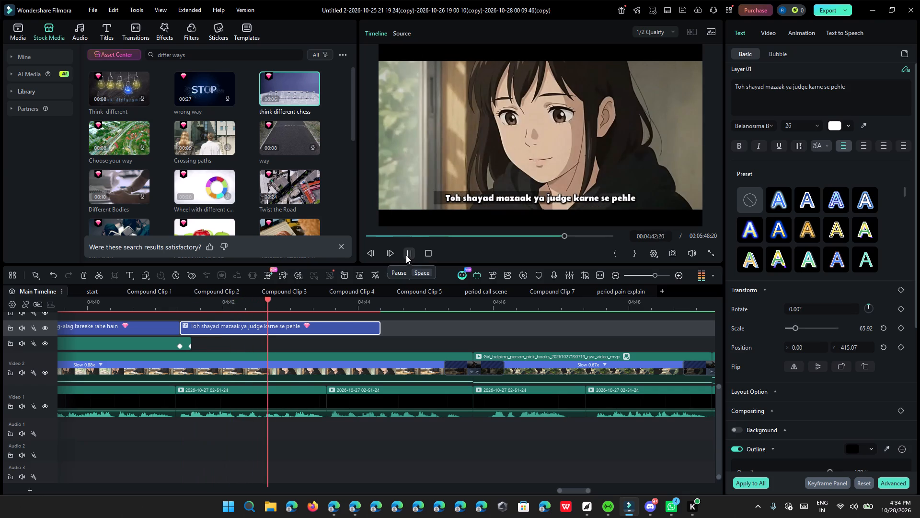
pyautogui.click(411, 255)
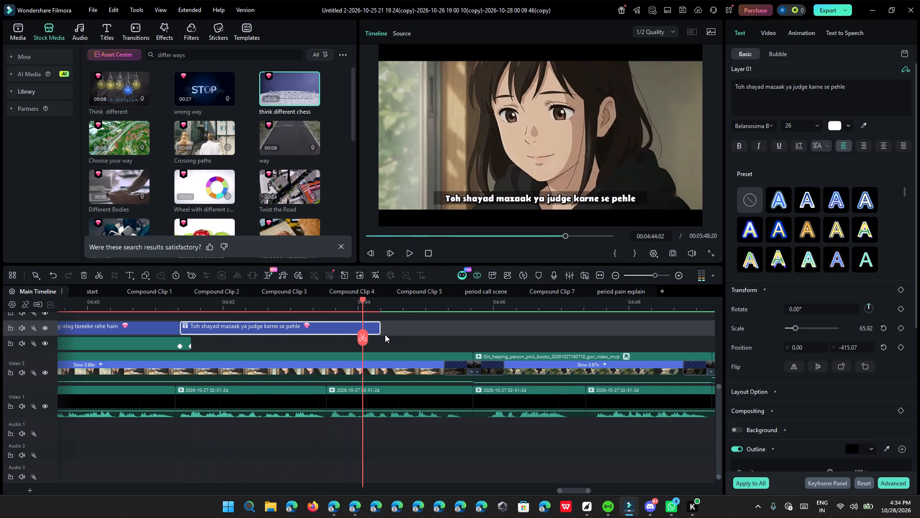
pyautogui.moveTo(380, 330); pyautogui.dragTo(327, 329)
# Duplicate the shortened "Toh shayad mazaak" caption and place the copy directly against its end.
pyautogui.rightClick(325, 328)
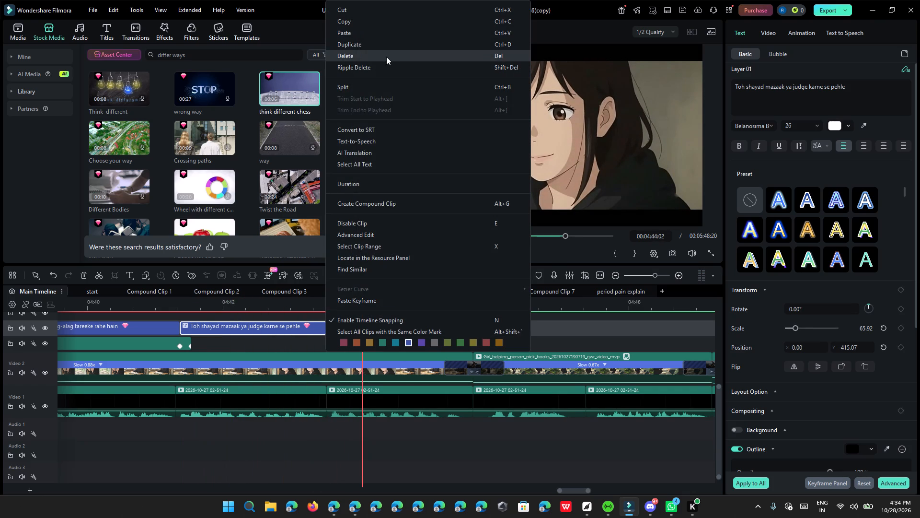
pyautogui.click(392, 47)
pyautogui.moveTo(441, 327); pyautogui.dragTo(409, 326)
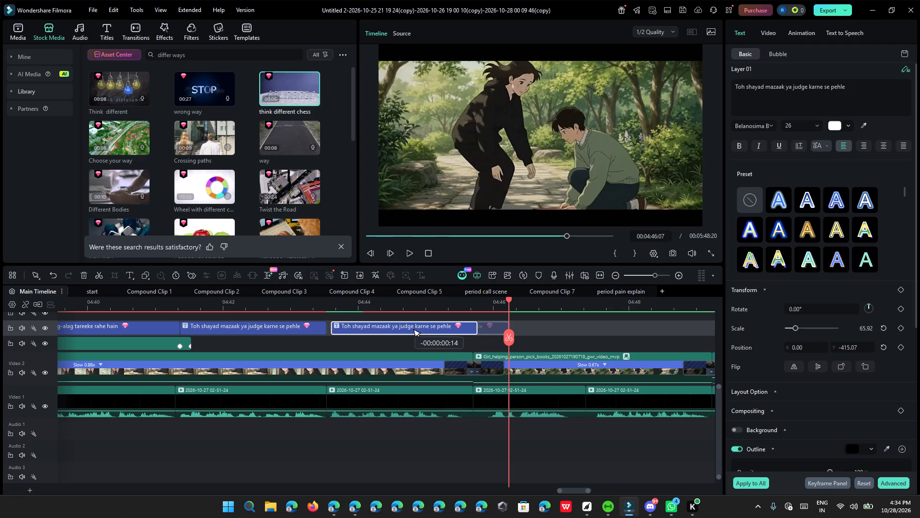
pyautogui.moveTo(409, 326); pyautogui.dragTo(405, 326)
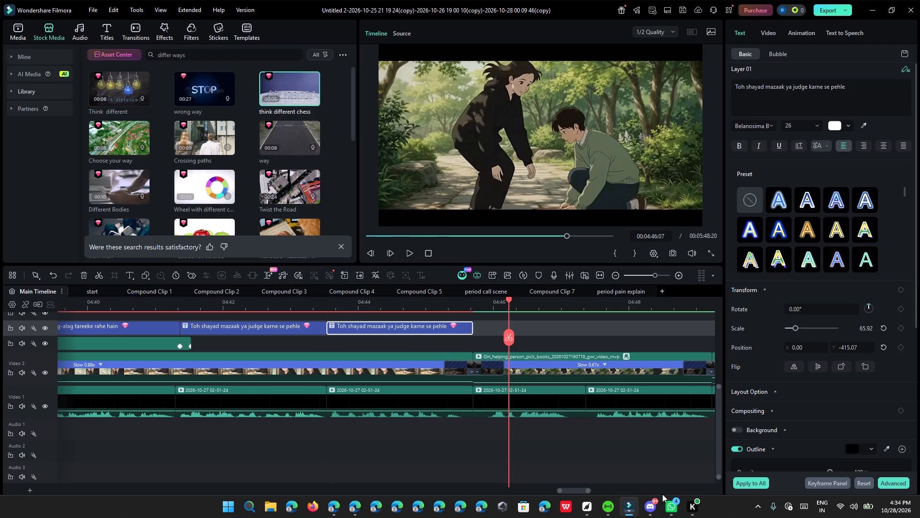
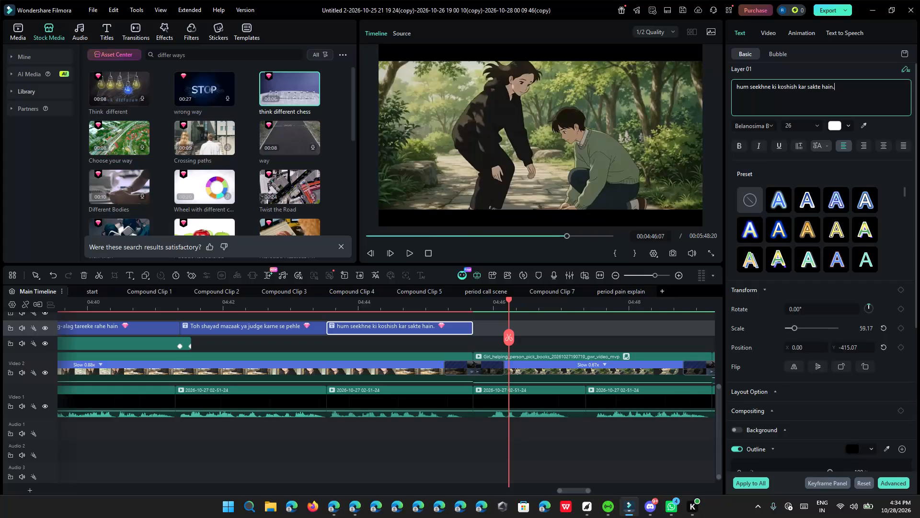
# Remove the final full stop from the "hum seekhne ki koshish kar sakte hain" caption, play it, and trim its end slightly shorter.
pyautogui.press('BackSpace')
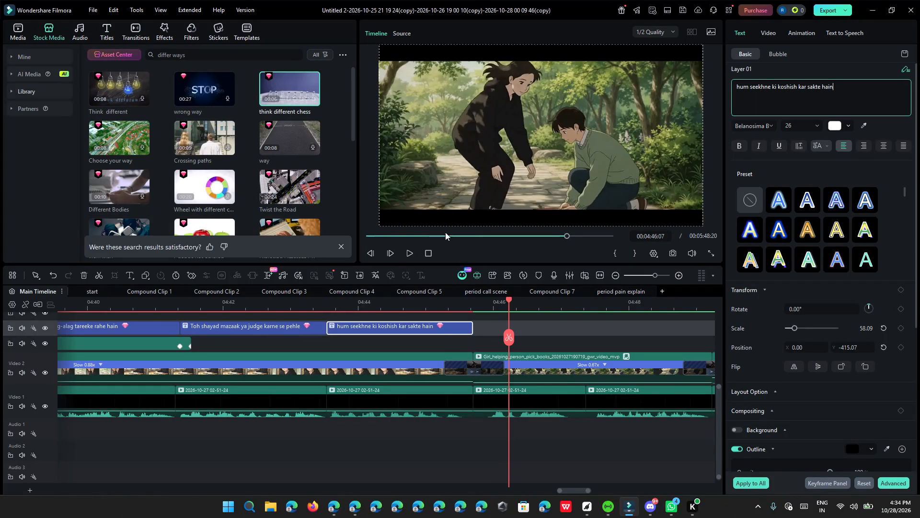
pyautogui.click(322, 305)
pyautogui.click(404, 256)
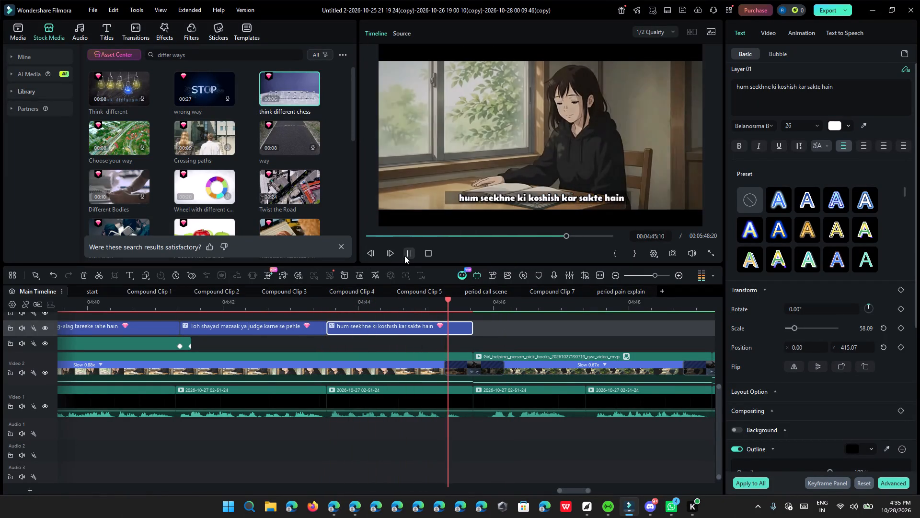
pyautogui.click(404, 256)
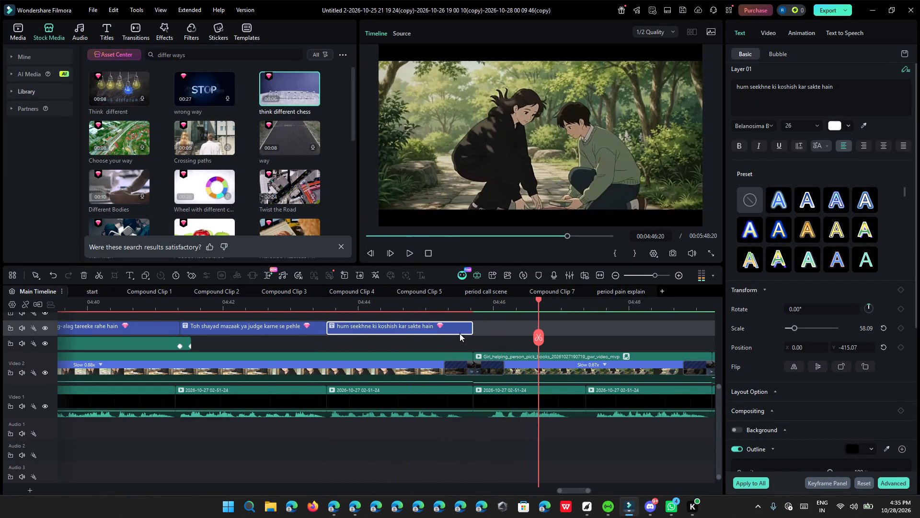
pyautogui.click(470, 328)
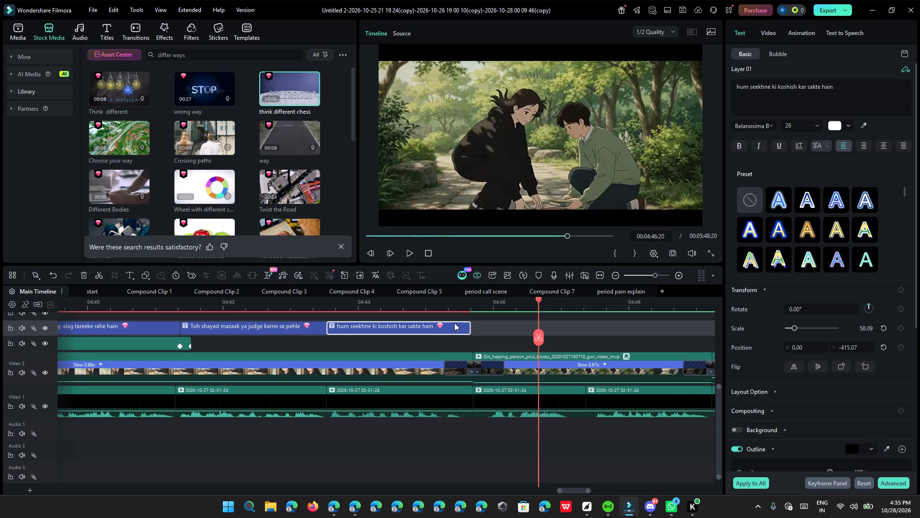
# Review the latest captions from 04:41:10 and the uncaptioned narration after them, checking the overall timeline layout.
pyautogui.click(177, 301)
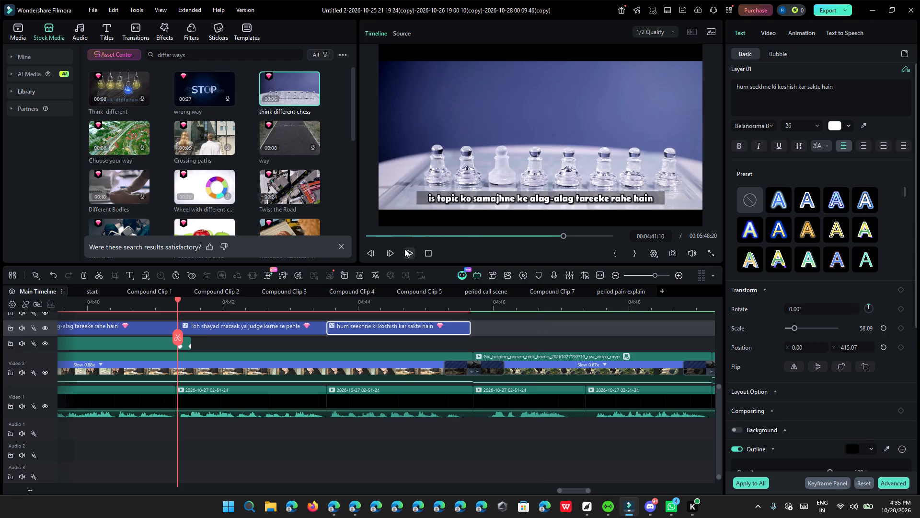
pyautogui.click(404, 249)
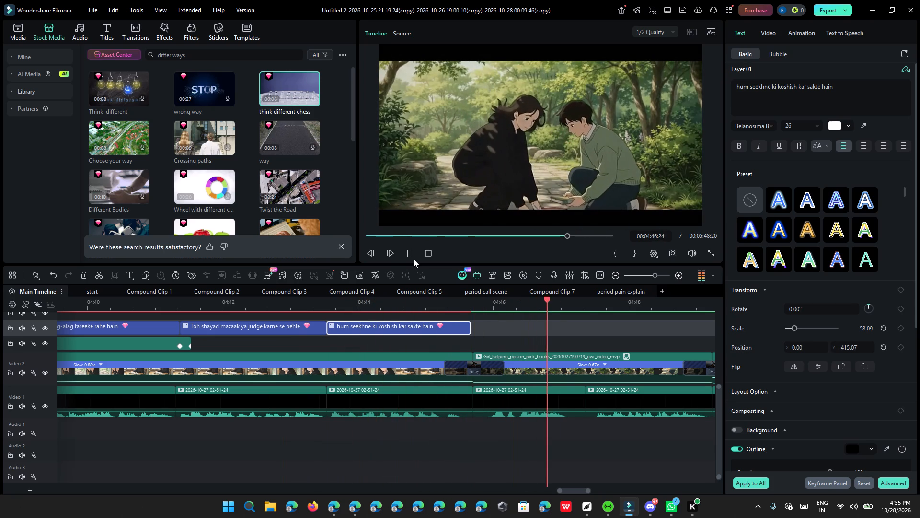
pyautogui.click(403, 252)
pyautogui.click(403, 252)
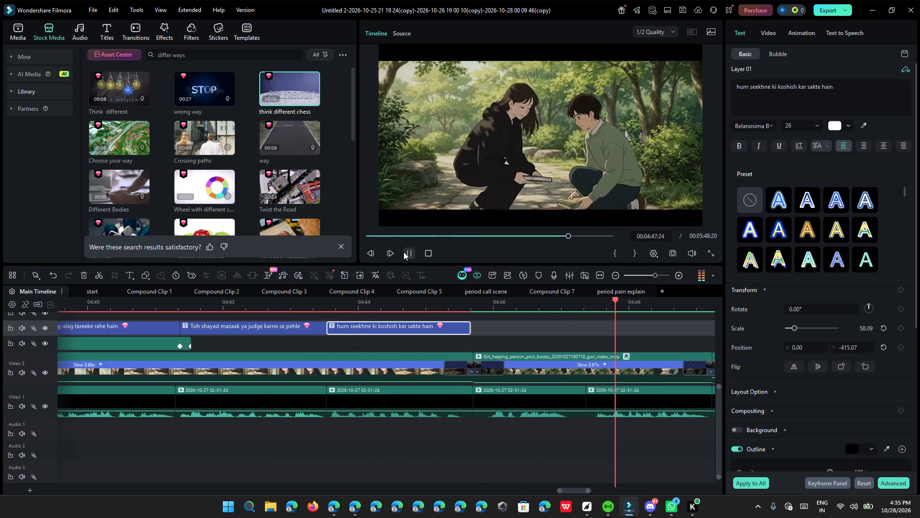
pyautogui.click(403, 252)
pyautogui.click(493, 306)
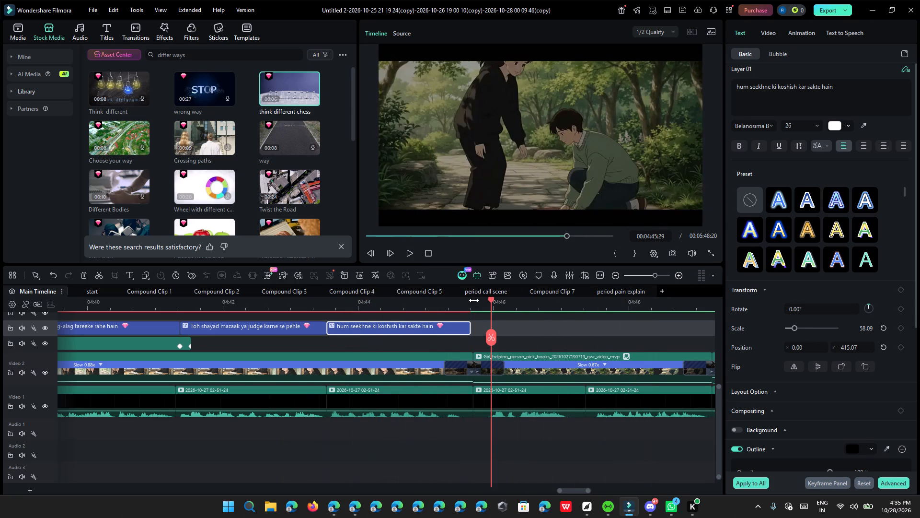
pyautogui.click(410, 255)
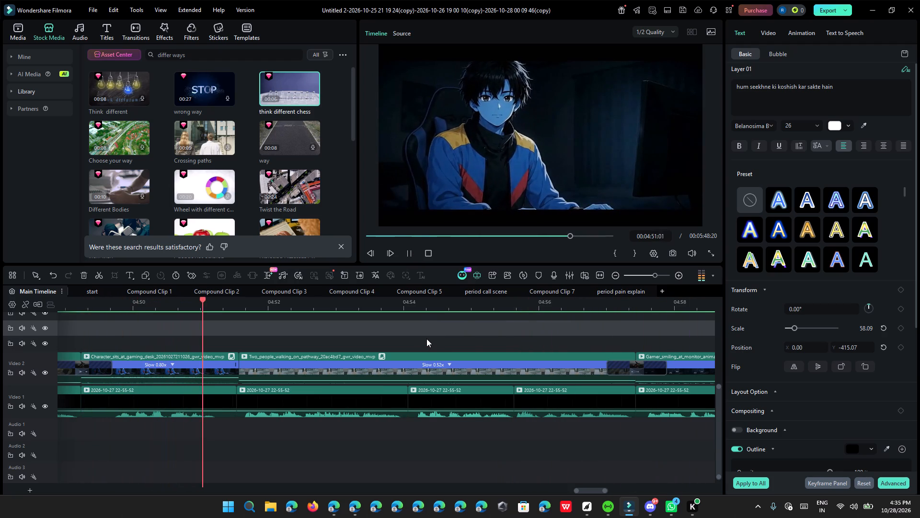
pyautogui.keyDown('ctrl'); pyautogui.scroll(-12, 426, 338); pyautogui.keyUp('ctrl')
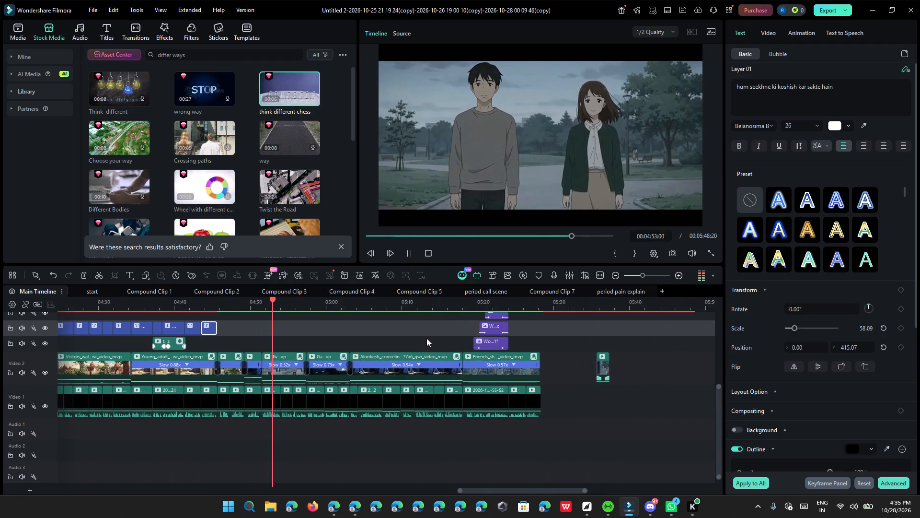
pyautogui.keyDown('ctrl'); pyautogui.scroll(-11, 426, 338); pyautogui.keyUp('ctrl')
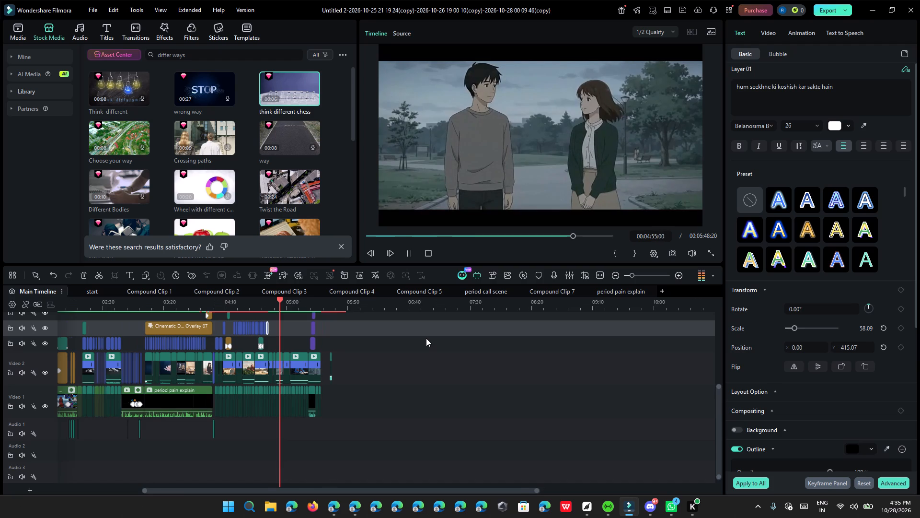
pyautogui.keyDown('ctrl'); pyautogui.scroll(-1, 426, 338); pyautogui.keyUp('ctrl')
pyautogui.scroll(2, 426, 338)
pyautogui.scroll(-1, 426, 338)
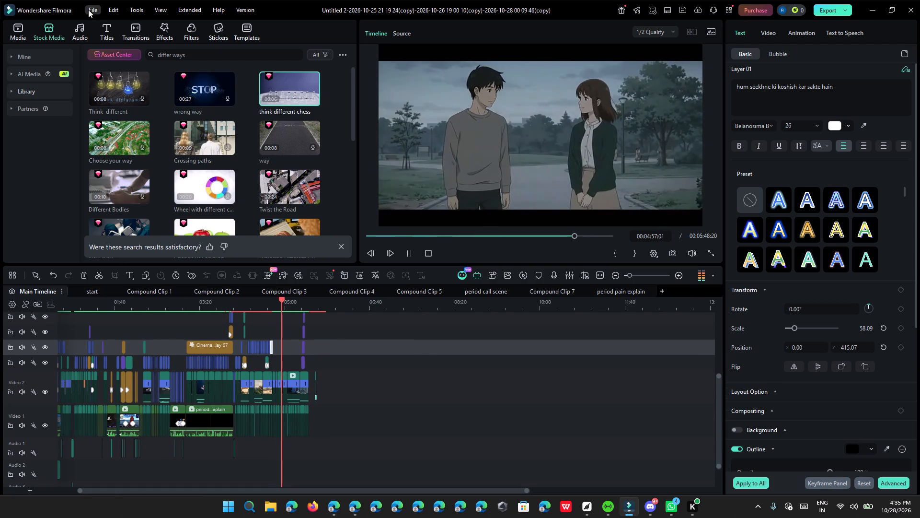
# Save the project.
pyautogui.click(88, 10)
pyautogui.click(160, 109)
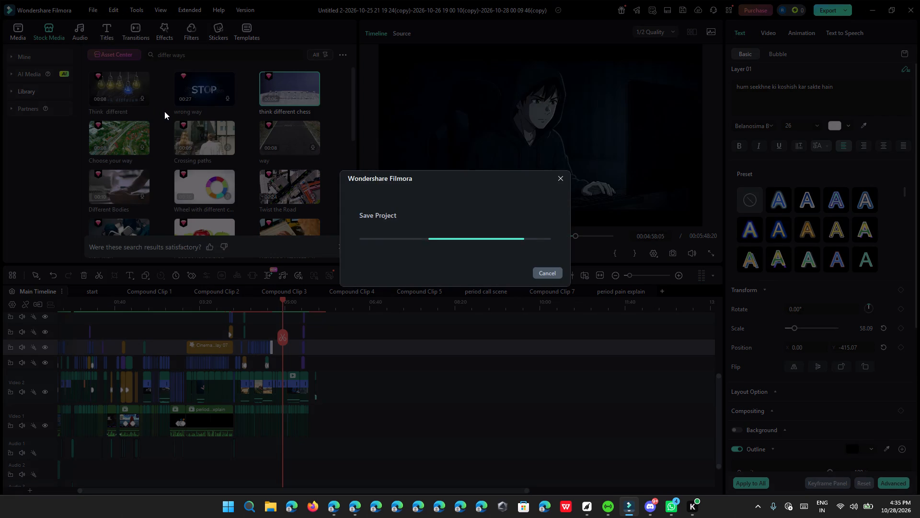
# Play the earlier part of the video from 02:07:16 to review its text and the device scene.
pyautogui.click(214, 308)
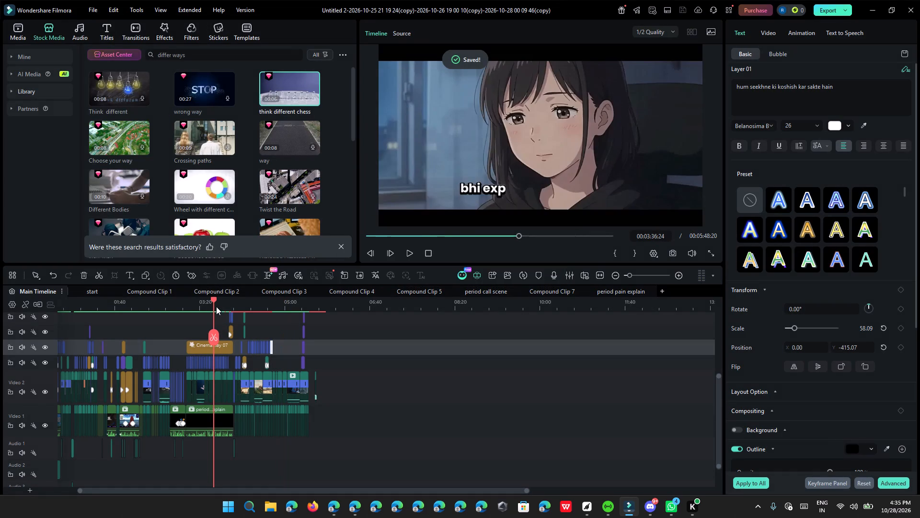
pyautogui.moveTo(216, 306); pyautogui.dragTo(138, 329)
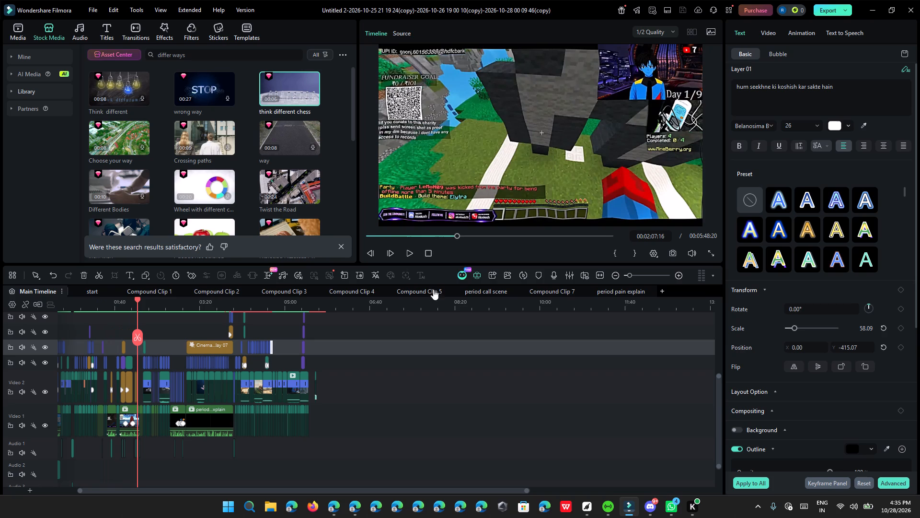
pyautogui.moveTo(421, 251); pyautogui.dragTo(414, 251)
pyautogui.click(407, 252)
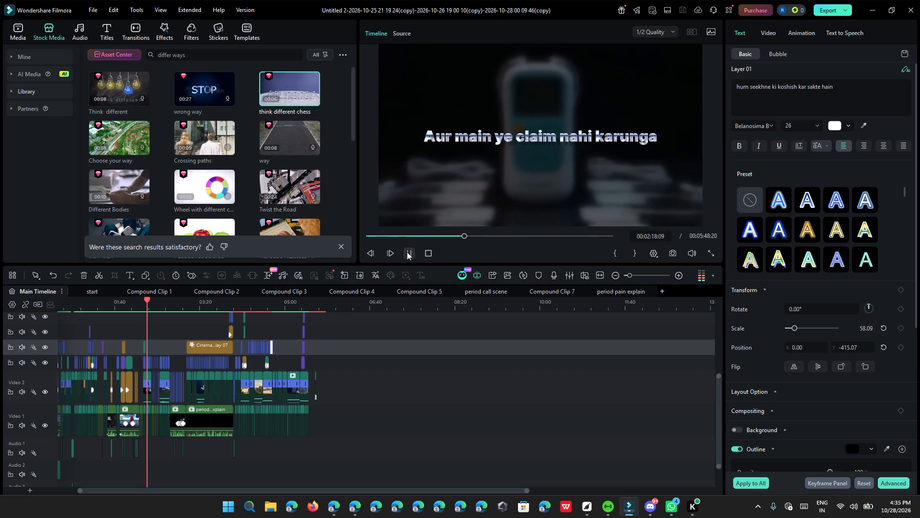
pyautogui.keyDown('ctrl'); pyautogui.scroll(7, 413, 411); pyautogui.keyUp('ctrl')
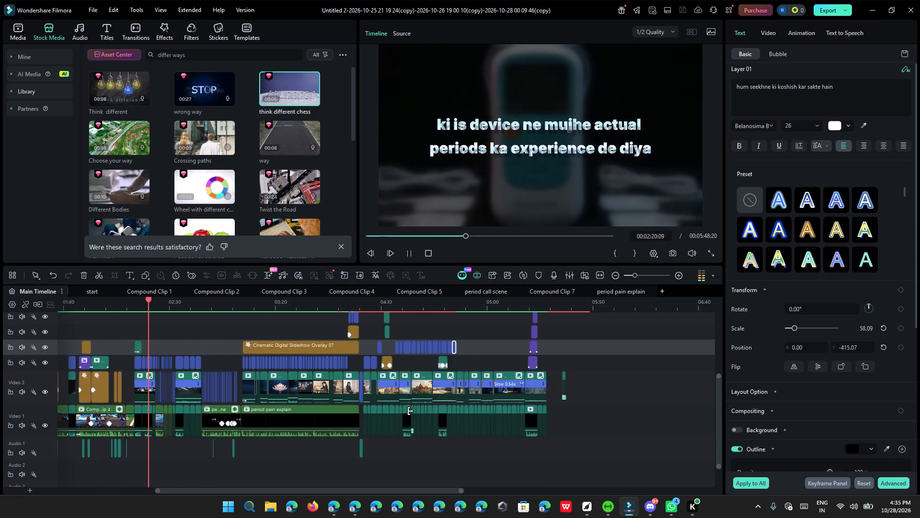
pyautogui.keyDown('ctrl'); pyautogui.scroll(3, 411, 411); pyautogui.keyUp('ctrl')
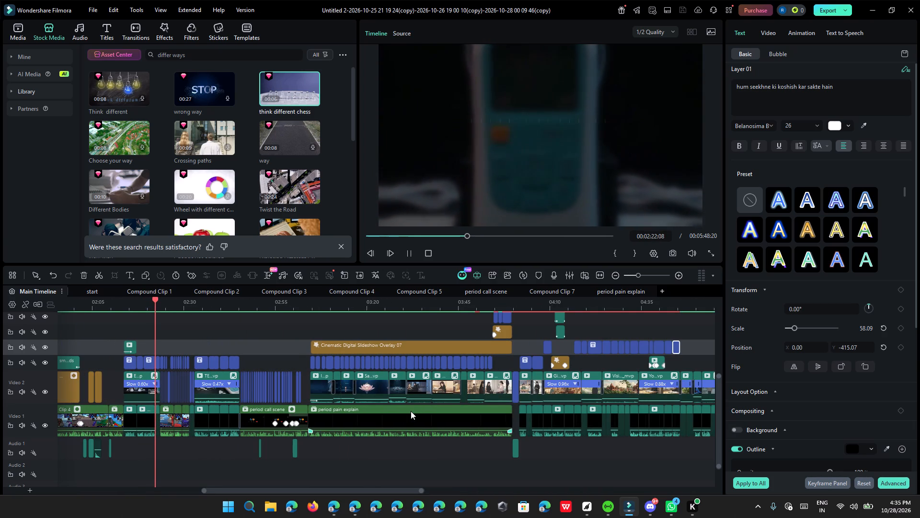
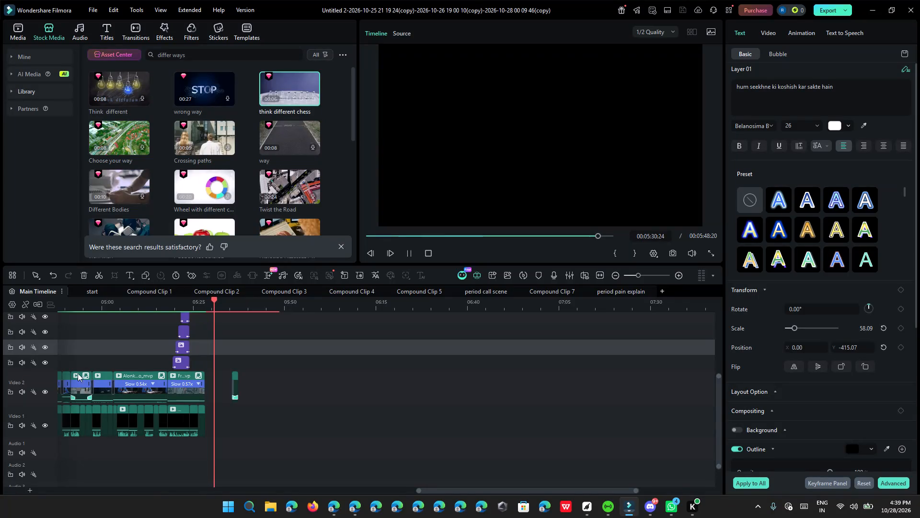
# Play the closing scenes from 05:02:20 to review the end of the video.
pyautogui.click(111, 310)
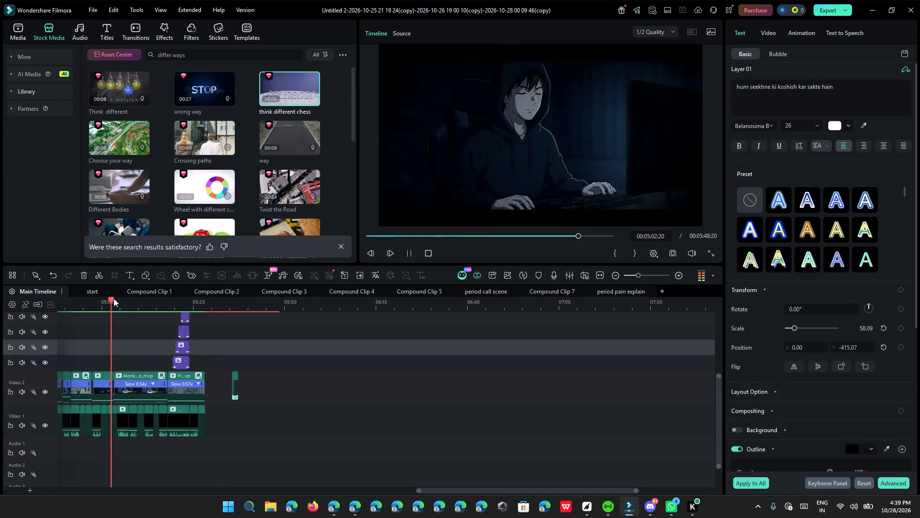
pyautogui.scroll(-1, 261, 364)
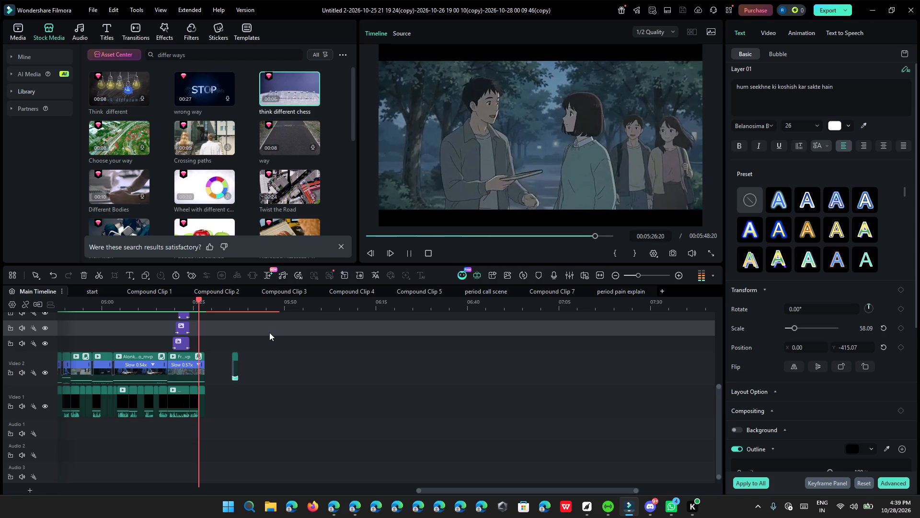
# Play the latest captioned scenes into the uncaptioned narration and pause at 04:49:05.
pyautogui.keyDown('ctrl'); pyautogui.scroll(-9, 269, 332); pyautogui.keyUp('ctrl')
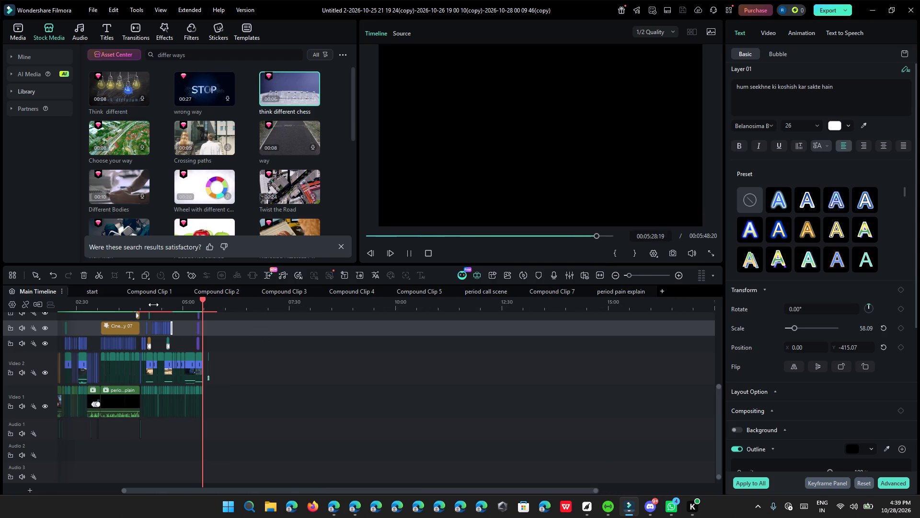
pyautogui.click(153, 304)
pyautogui.keyDown('ctrl'); pyautogui.scroll(10, 213, 345); pyautogui.keyUp('ctrl')
pyautogui.scroll(-1, 214, 345)
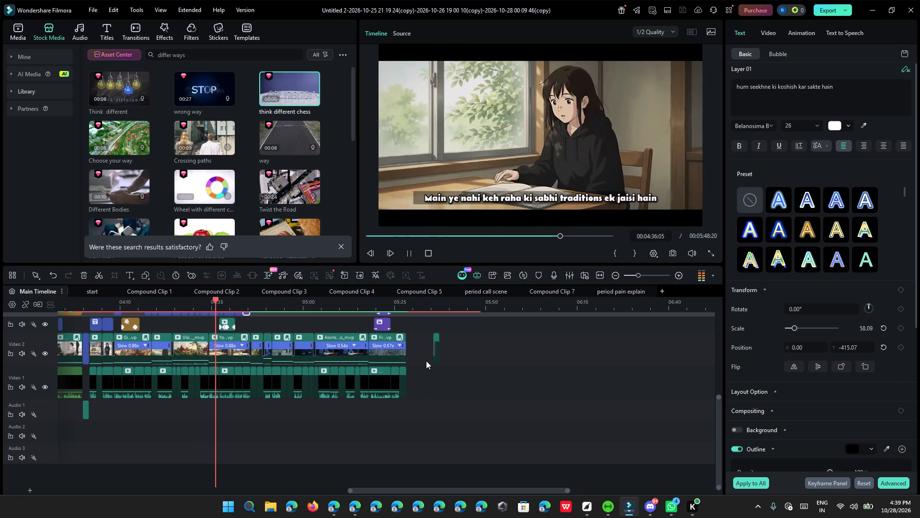
pyautogui.keyDown('ctrl'); pyautogui.scroll(5, 425, 361); pyautogui.keyUp('ctrl')
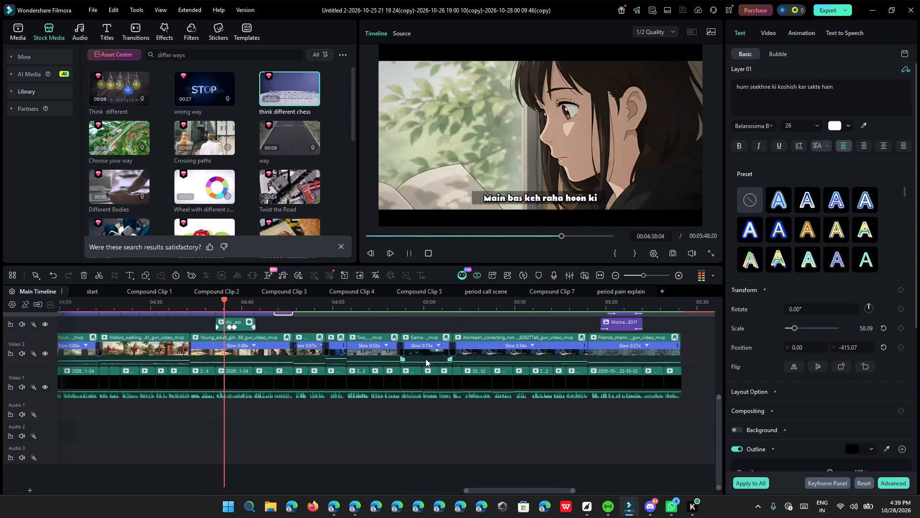
pyautogui.keyDown('ctrl'); pyautogui.scroll(1, 425, 359); pyautogui.keyUp('ctrl')
pyautogui.scroll(1, 425, 359)
pyautogui.scroll(-2, 425, 359)
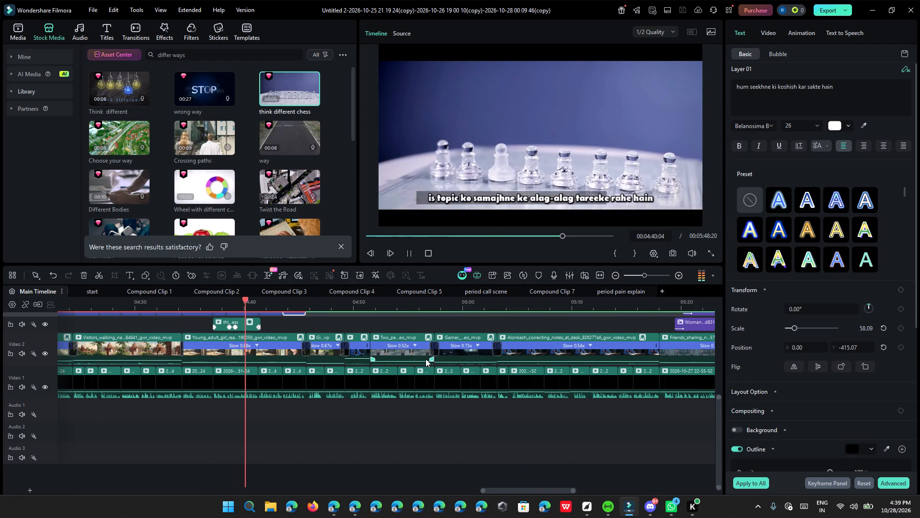
pyautogui.scroll(2, 425, 359)
pyautogui.scroll(-1, 425, 359)
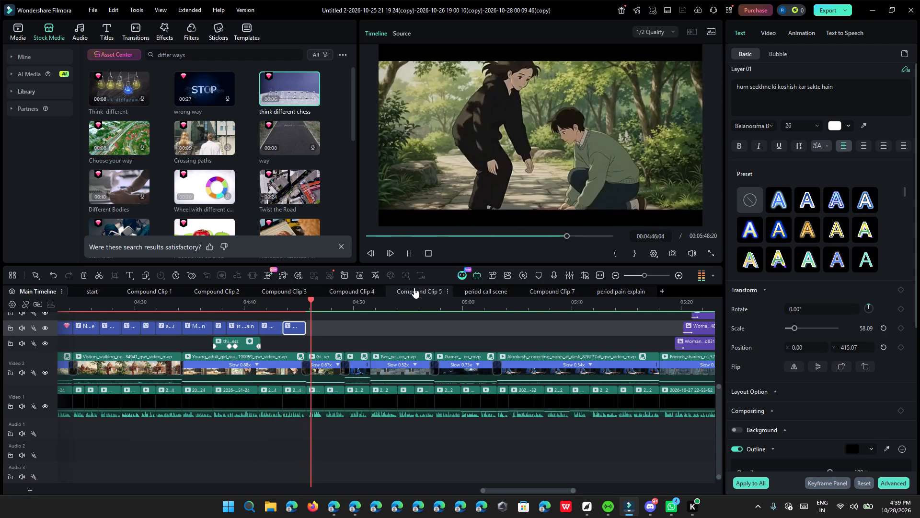
pyautogui.click(409, 253)
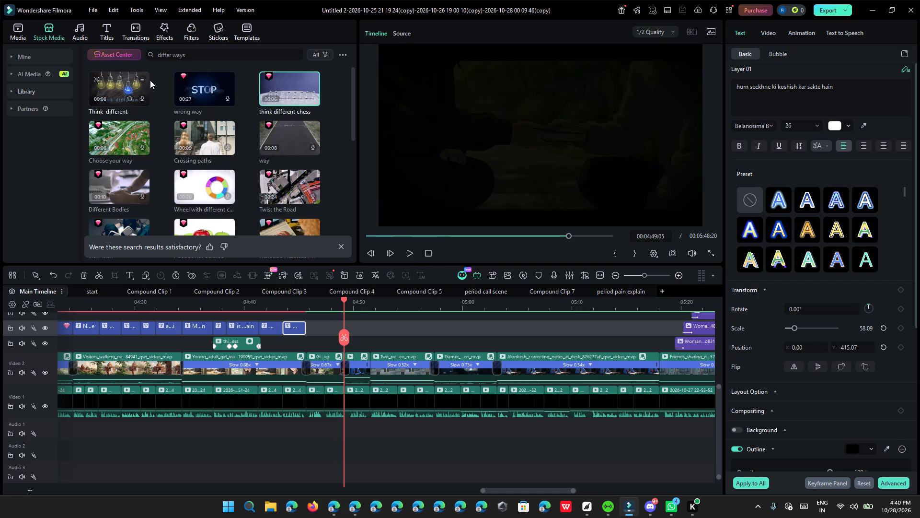
# Browse the Subtitles category of the title templates for a caption style.
pyautogui.click(94, 25)
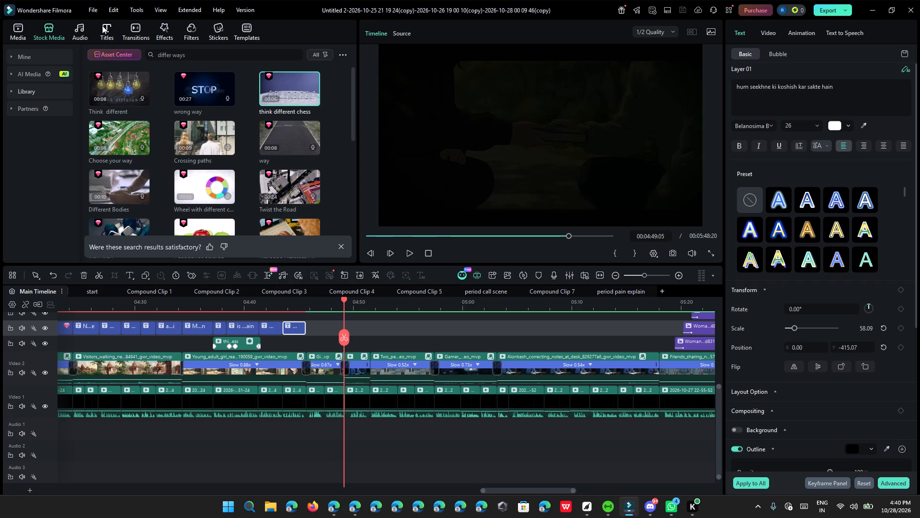
pyautogui.click(103, 25)
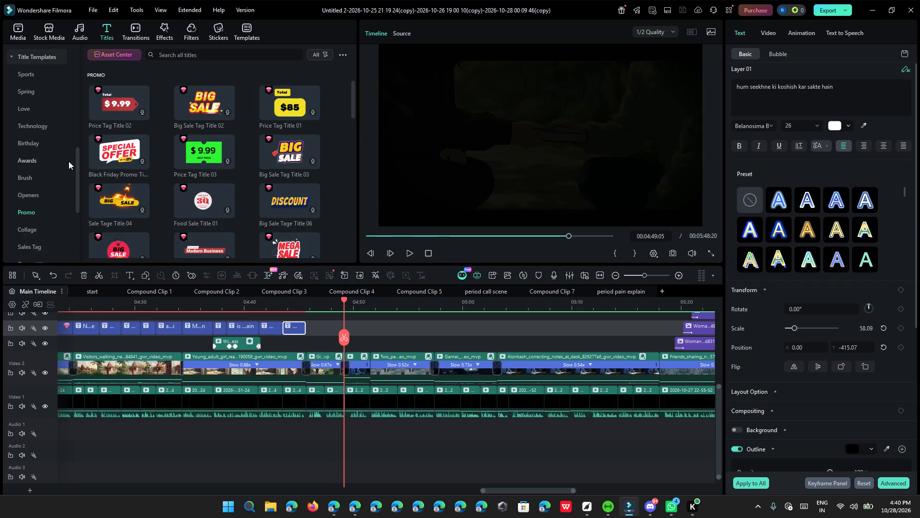
pyautogui.scroll(-2, 69, 161)
pyautogui.scroll(8, 67, 160)
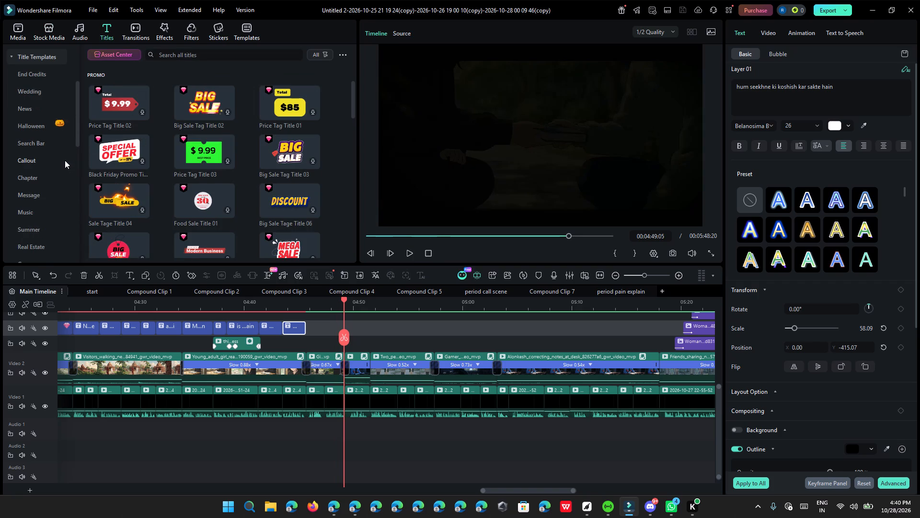
pyautogui.scroll(5, 53, 141)
pyautogui.click(44, 155)
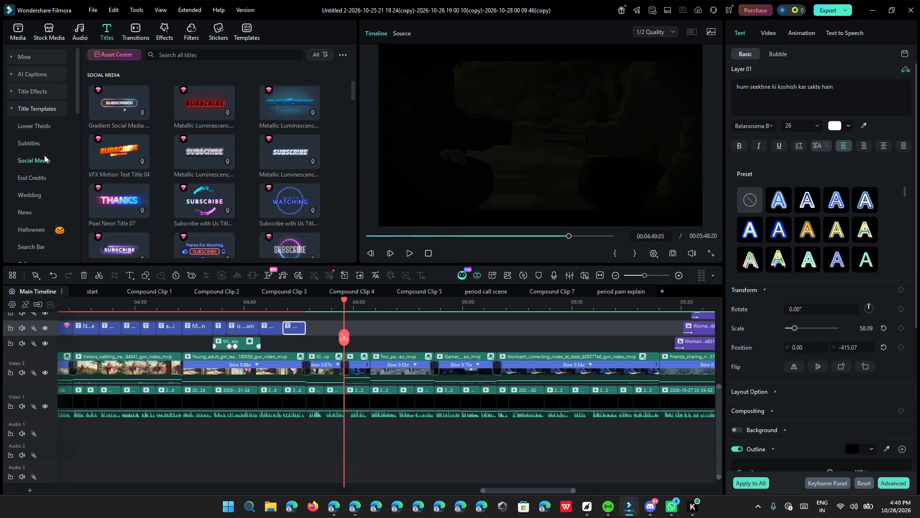
pyautogui.click(46, 153)
pyautogui.click(57, 144)
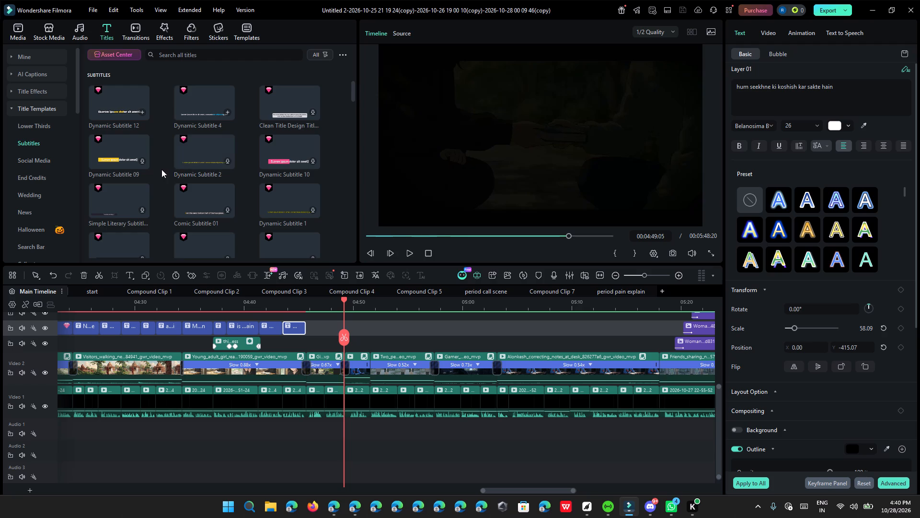
pyautogui.scroll(-2, 162, 181)
pyautogui.scroll(-1, 213, 203)
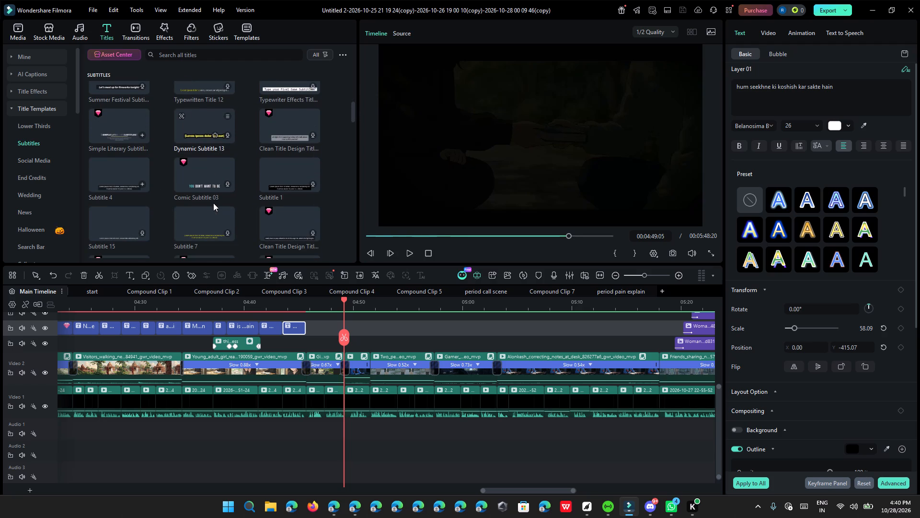
# Replay the narration after the "hum seekhne ki koshish kar sakte hain" caption from about 04:45, pausing at 04:49:05.
pyautogui.click(302, 305)
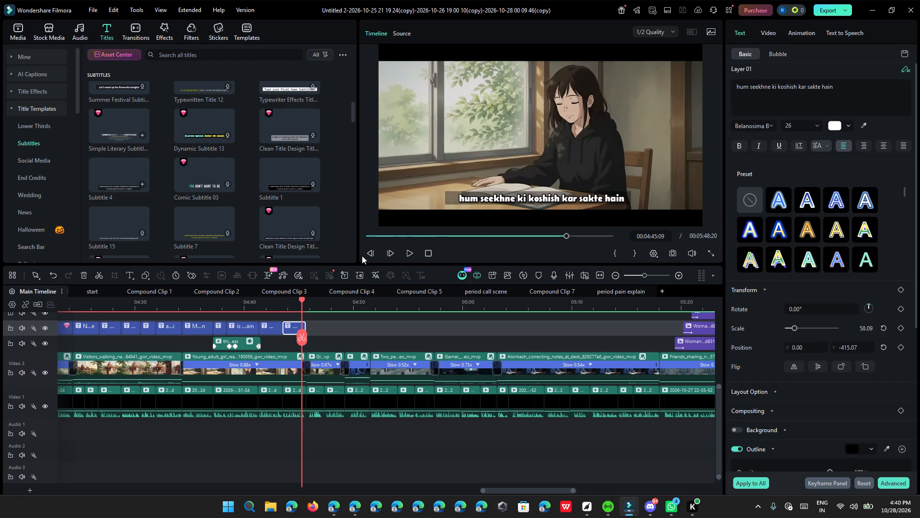
pyautogui.click(410, 257)
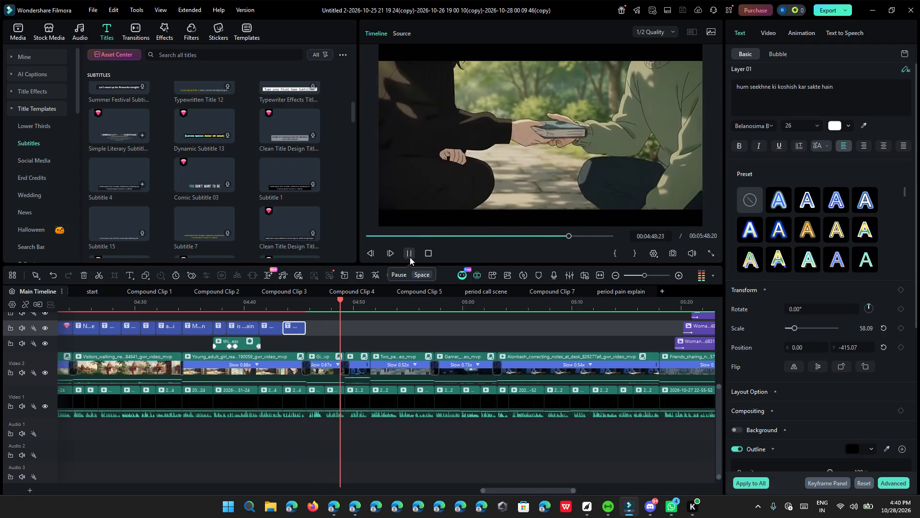
pyautogui.click(410, 257)
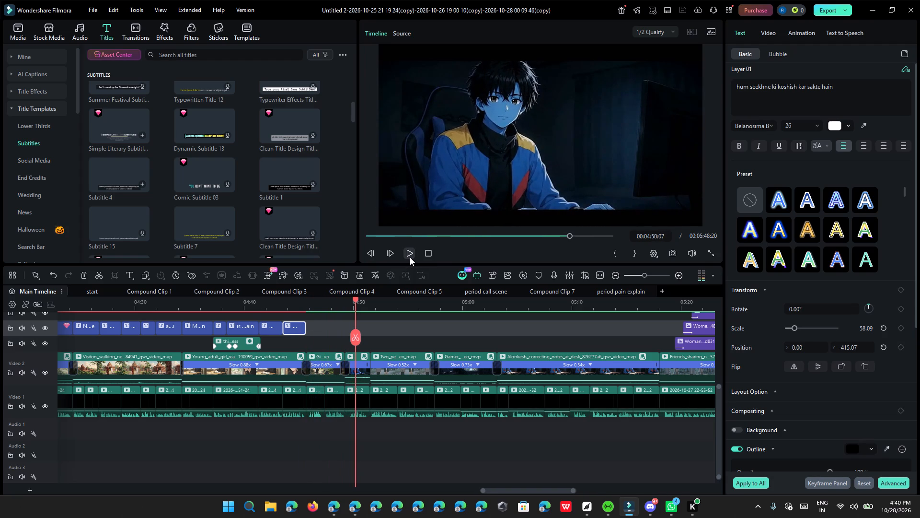
pyautogui.click(138, 36)
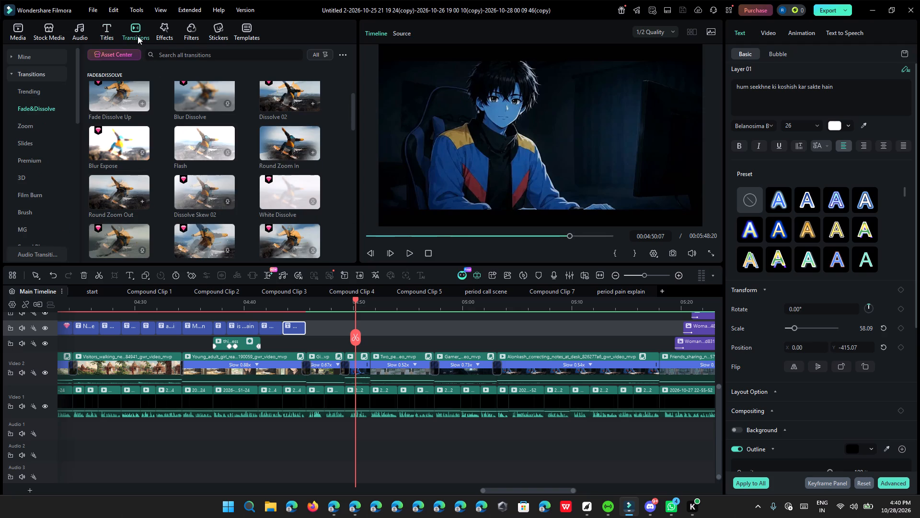
pyautogui.click(299, 302)
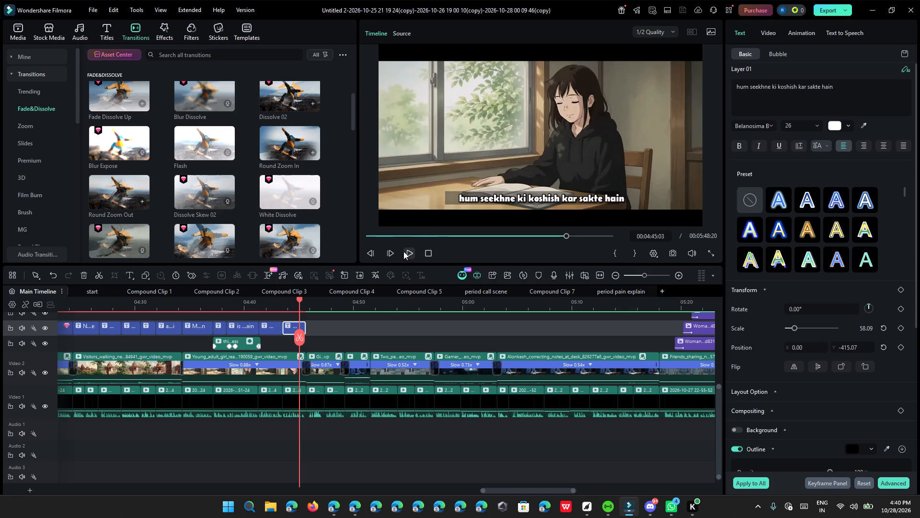
pyautogui.keyDown('ctrl'); pyautogui.scroll(10, 418, 316); pyautogui.keyUp('ctrl')
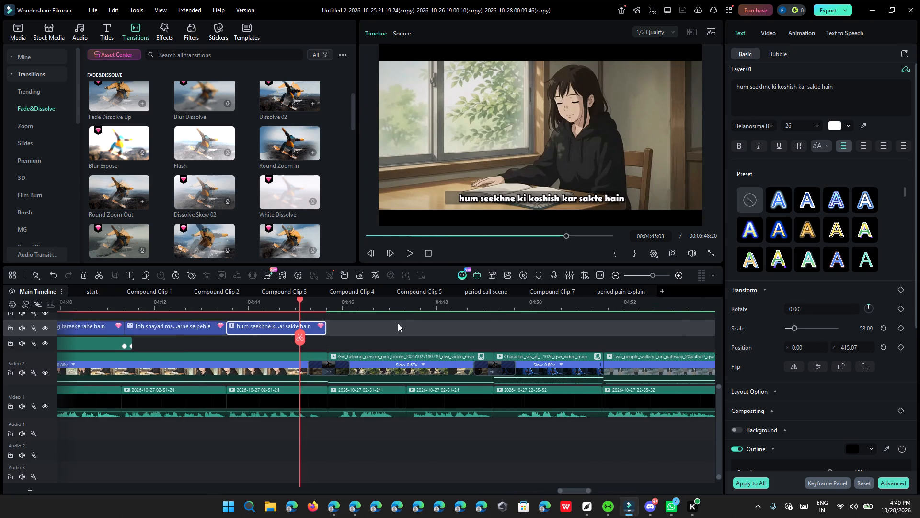
pyautogui.click(412, 252)
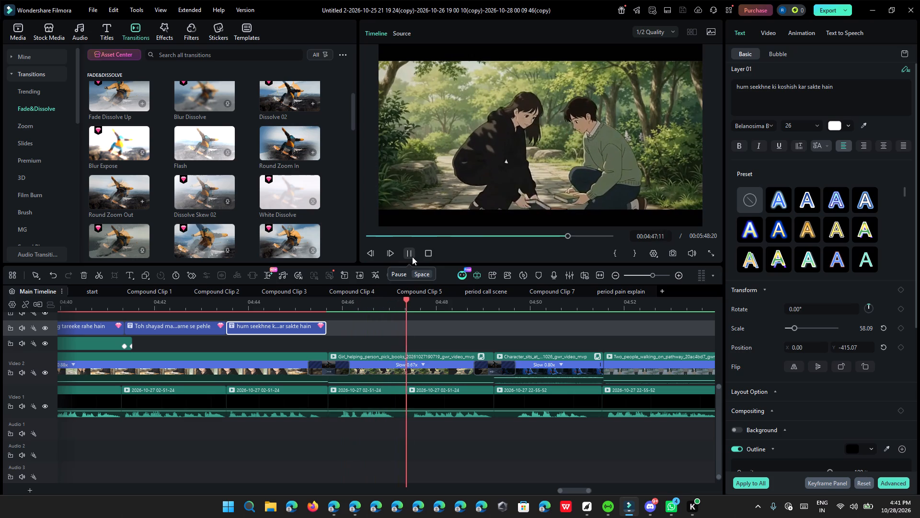
pyautogui.click(412, 257)
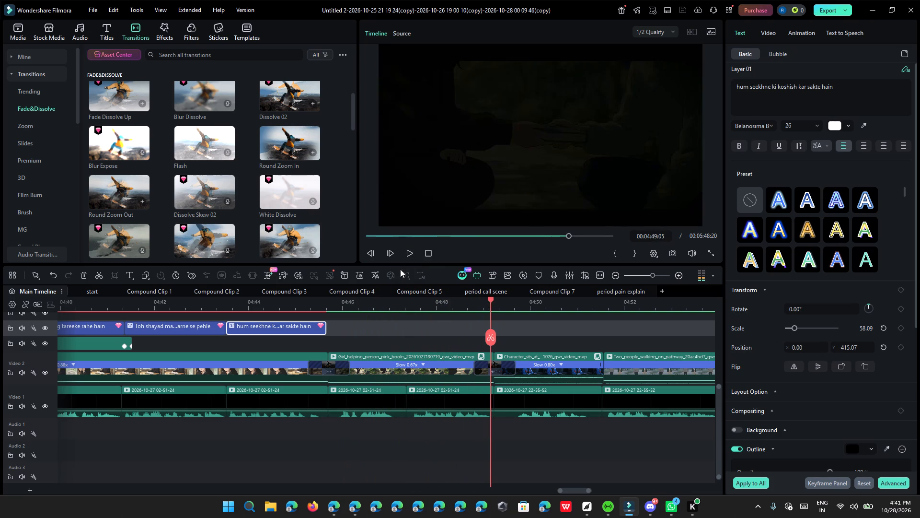
# Preview the Comic Subtitle 03 and Dynamic Subtitle 4 title templates.
pyautogui.click(314, 331)
pyautogui.click(110, 35)
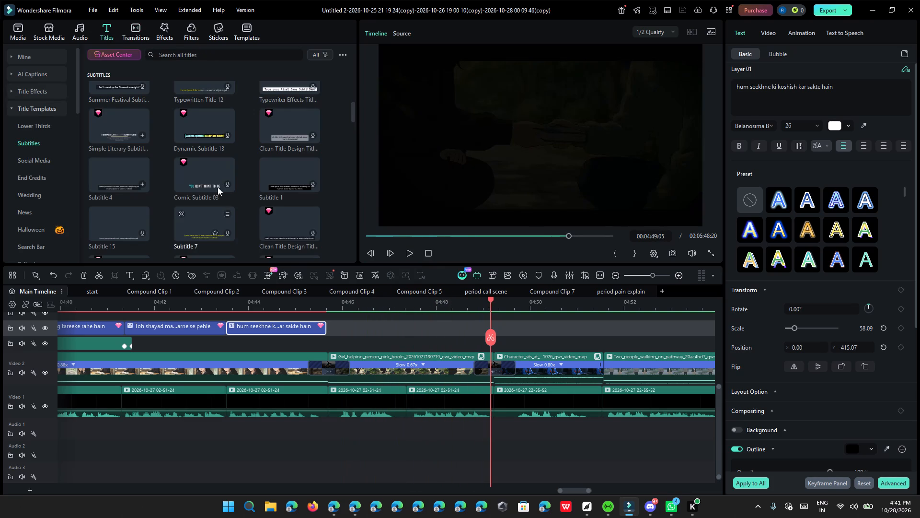
pyautogui.click(202, 164)
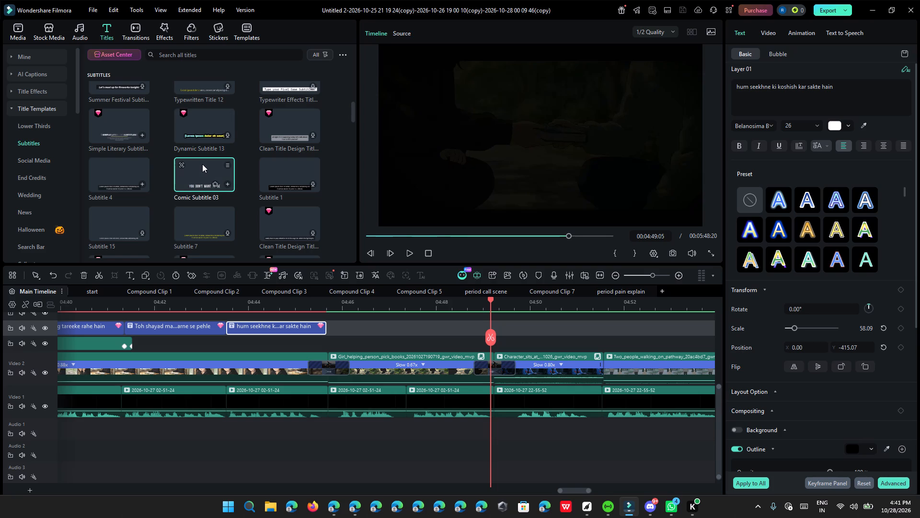
pyautogui.click(202, 164)
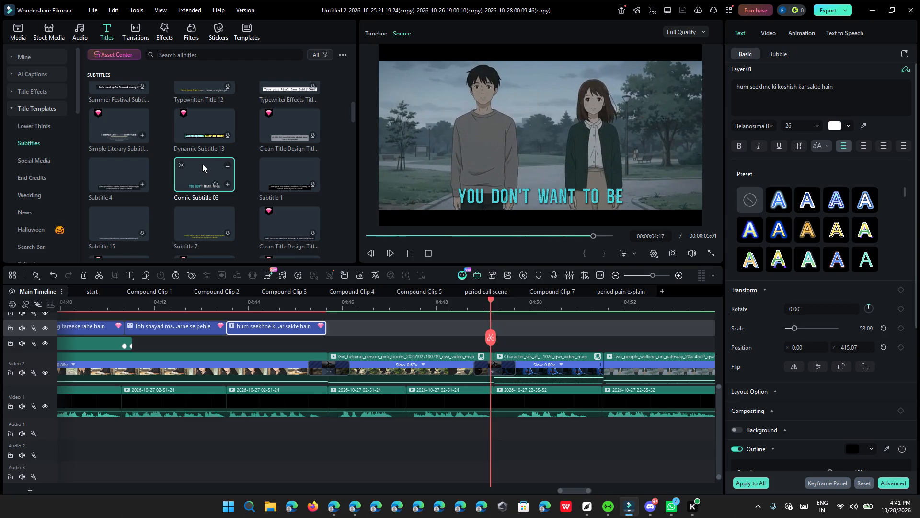
pyautogui.scroll(2, 202, 164)
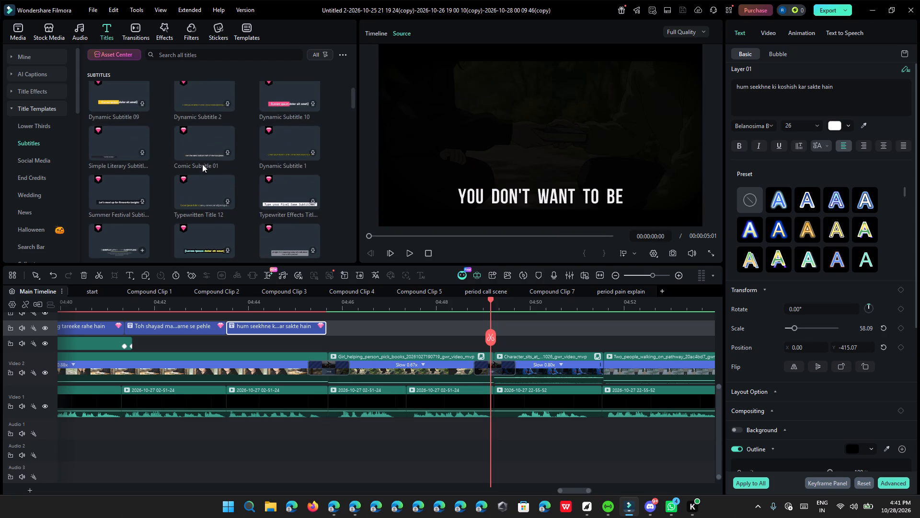
pyautogui.scroll(2, 202, 164)
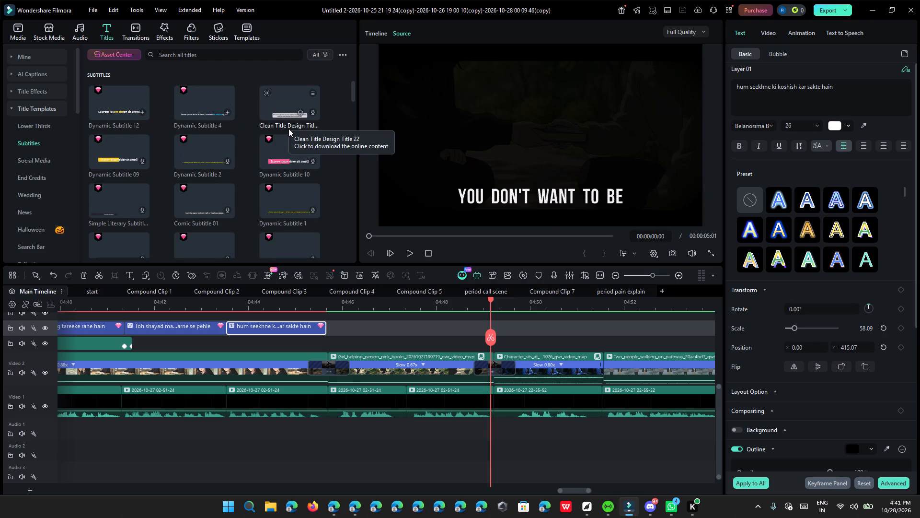
pyautogui.click(212, 107)
pyautogui.click(212, 107)
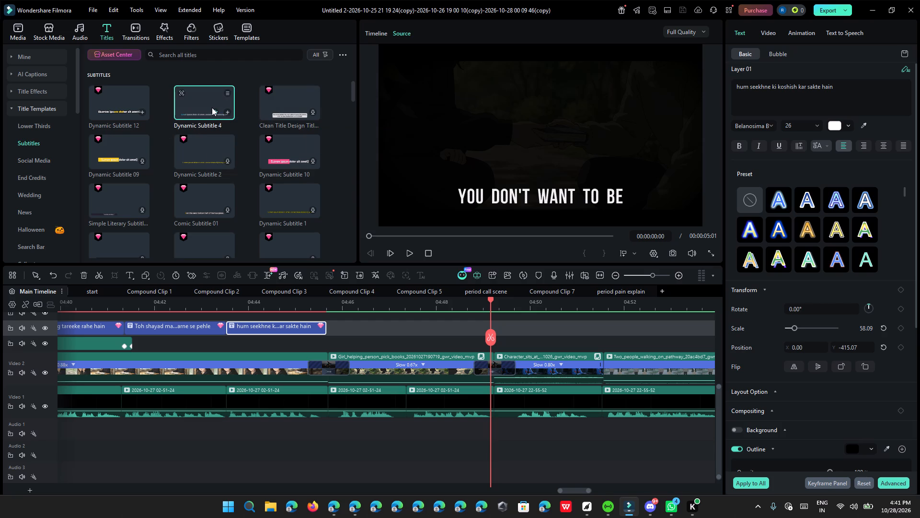
pyautogui.click(200, 107)
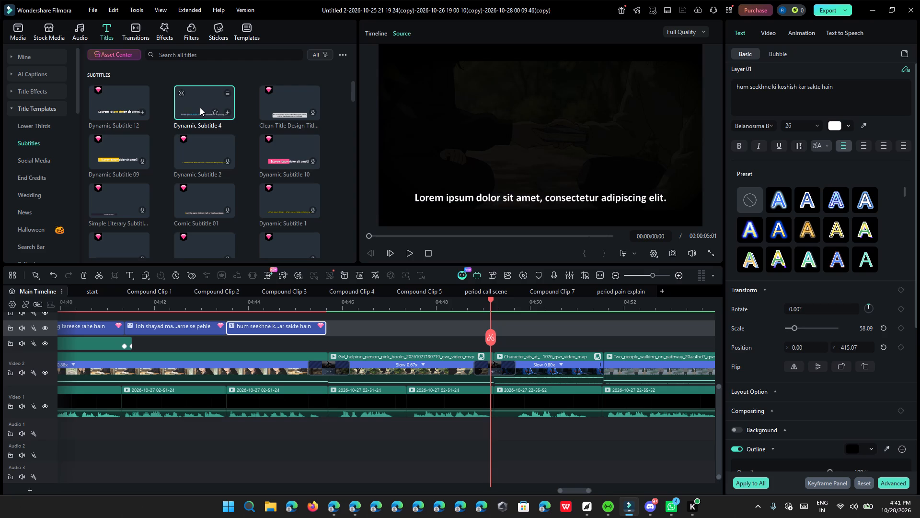
# Insert the Dynamic Subtitle 12 template on the caption track at 04:49:05.
pyautogui.click(136, 112)
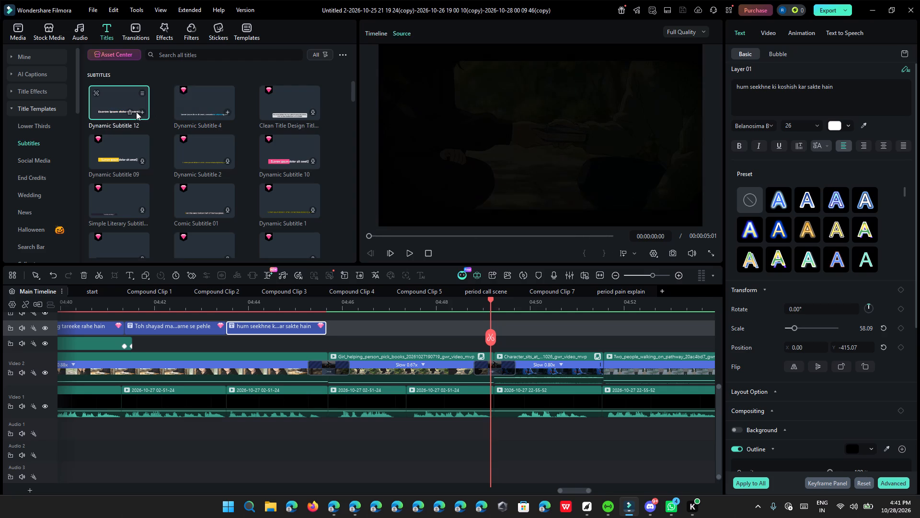
pyautogui.click(113, 107)
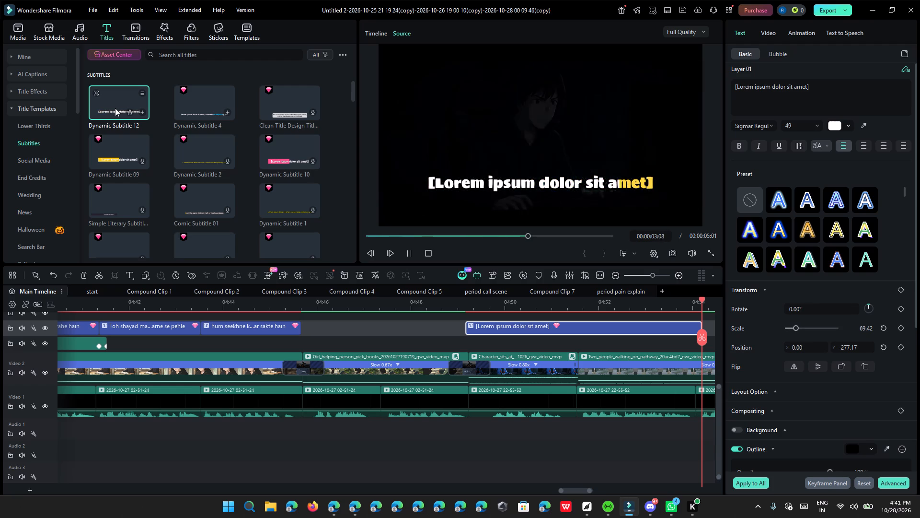
# Browse the Subtitles, Social Media, Chapter, Message, Summer and Games title templates for a suitable caption style.
pyautogui.scroll(-2, 123, 112)
pyautogui.scroll(-3, 208, 191)
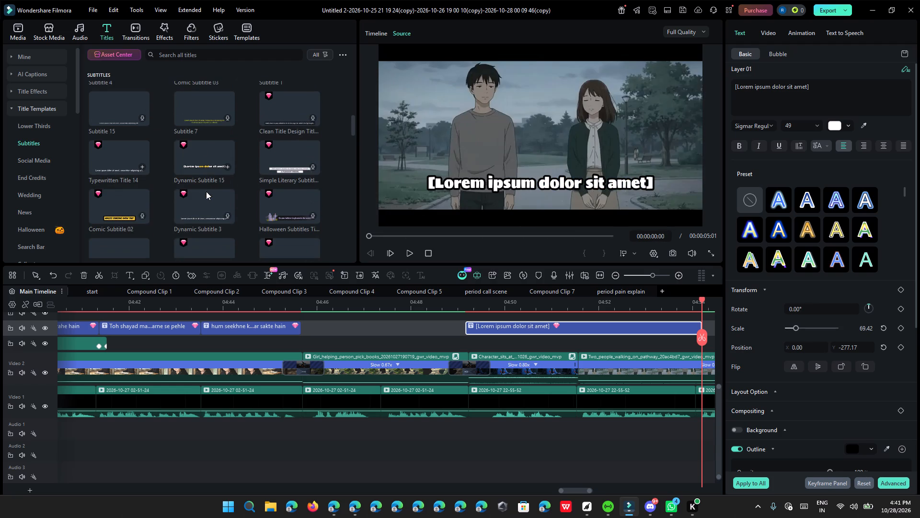
pyautogui.click(59, 165)
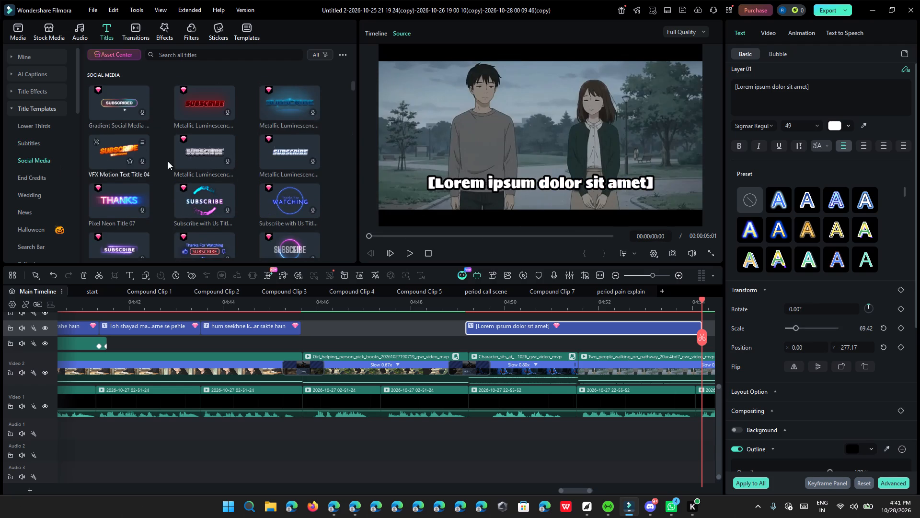
pyautogui.scroll(-3, 235, 160)
pyautogui.scroll(2, 162, 180)
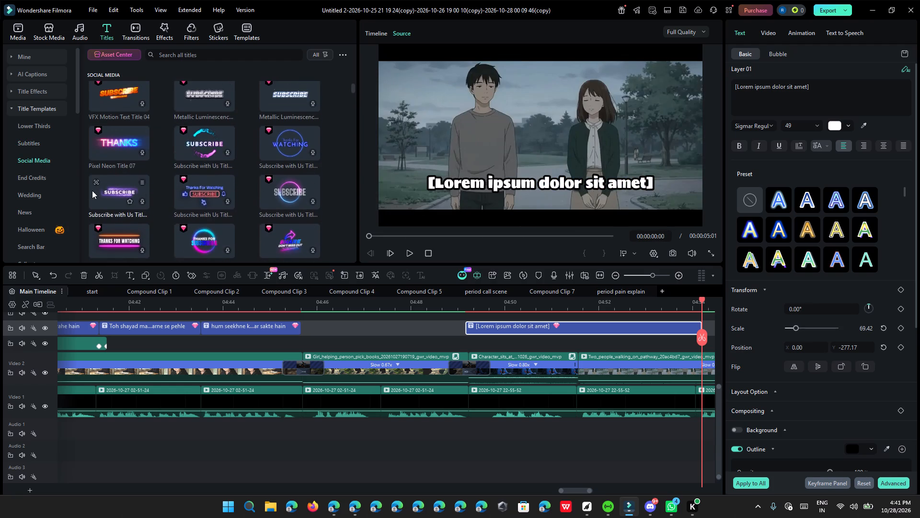
pyautogui.scroll(-4, 89, 190)
pyautogui.click(55, 184)
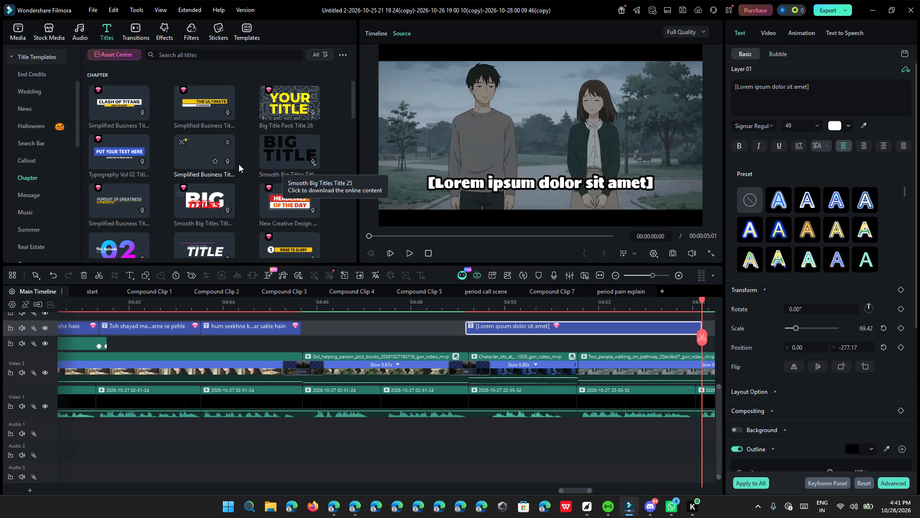
pyautogui.click(47, 198)
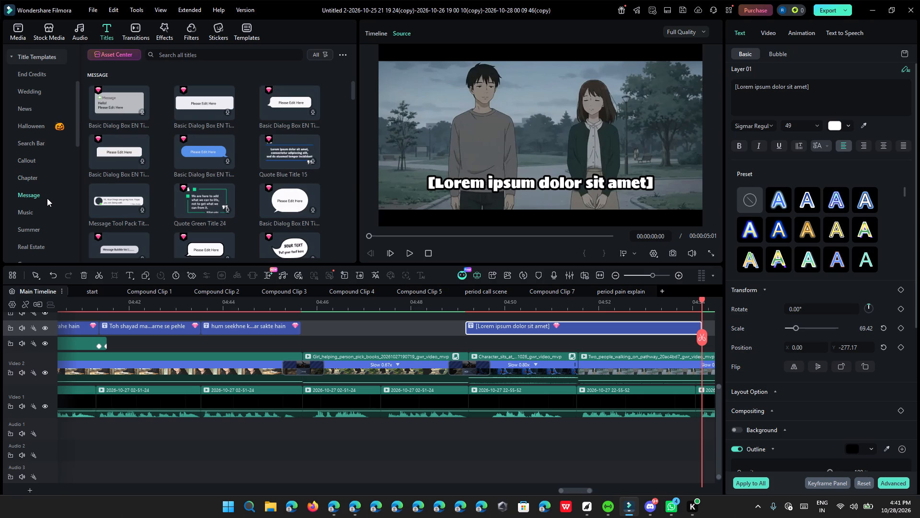
pyautogui.click(40, 222)
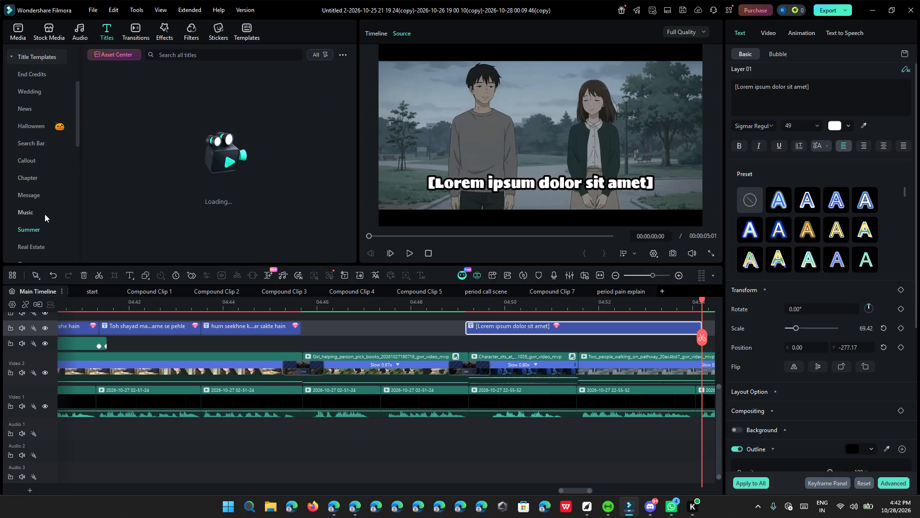
pyautogui.scroll(-5, 265, 158)
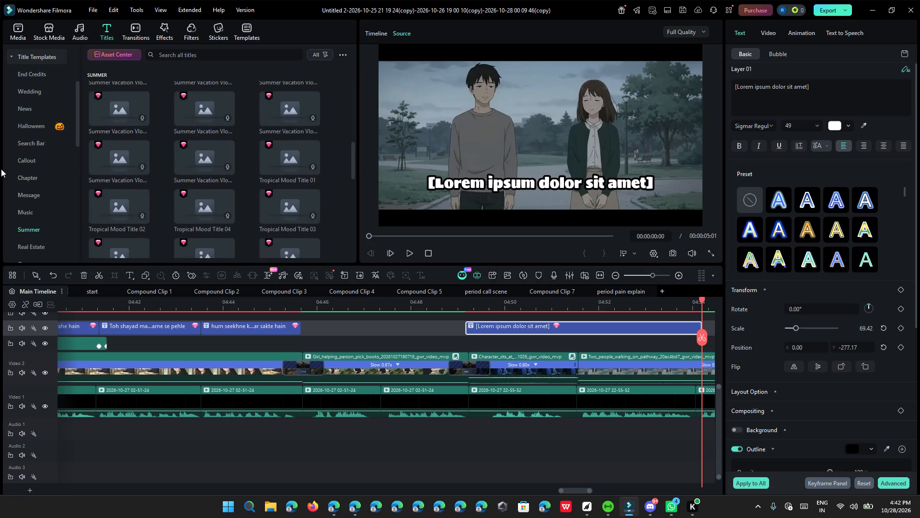
pyautogui.scroll(-1, 8, 174)
pyautogui.scroll(-1, 69, 225)
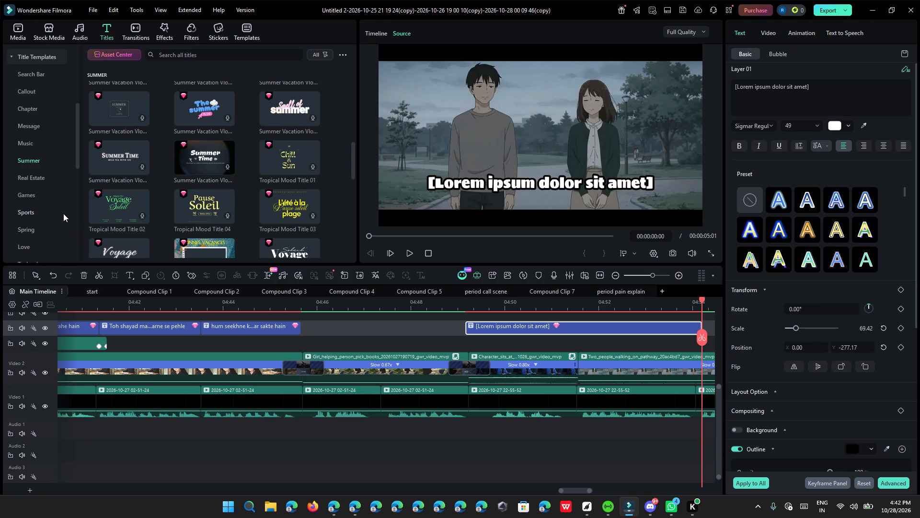
pyautogui.click(62, 202)
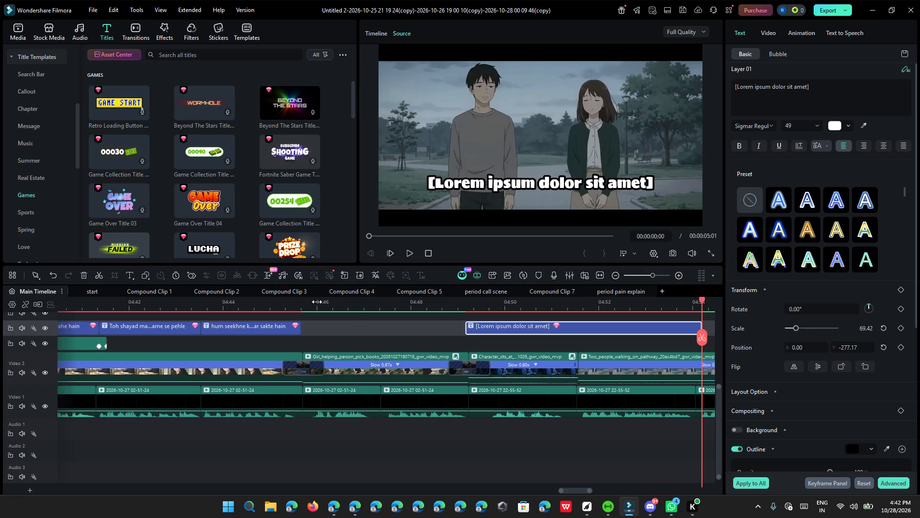
# Replay and scrub the uncaptioned narration between about 04:45 and 04:49, pausing at 04:49:08.
pyautogui.click(300, 306)
pyautogui.click(408, 256)
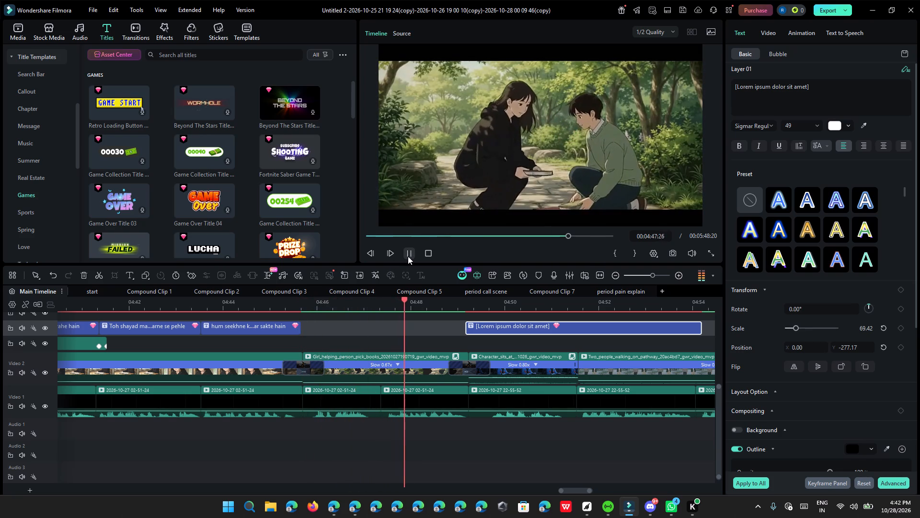
pyautogui.click(408, 256)
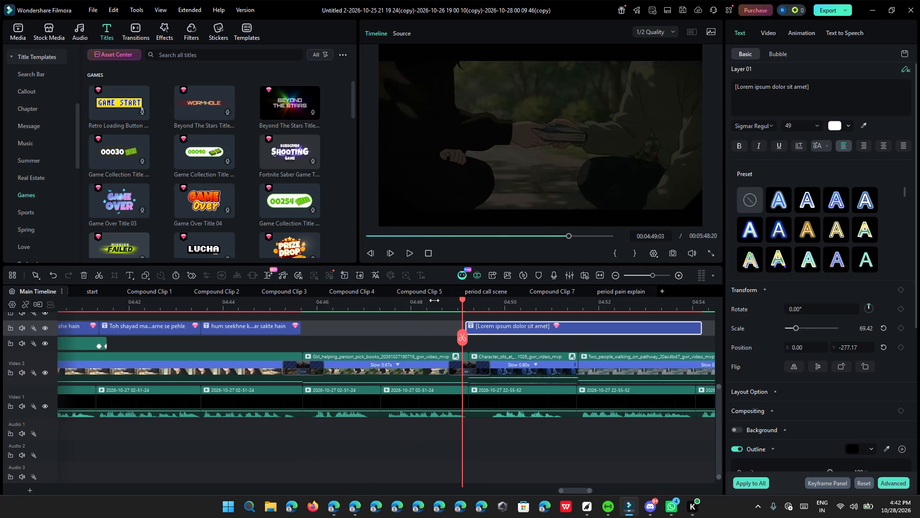
pyautogui.moveTo(461, 301); pyautogui.dragTo(354, 309)
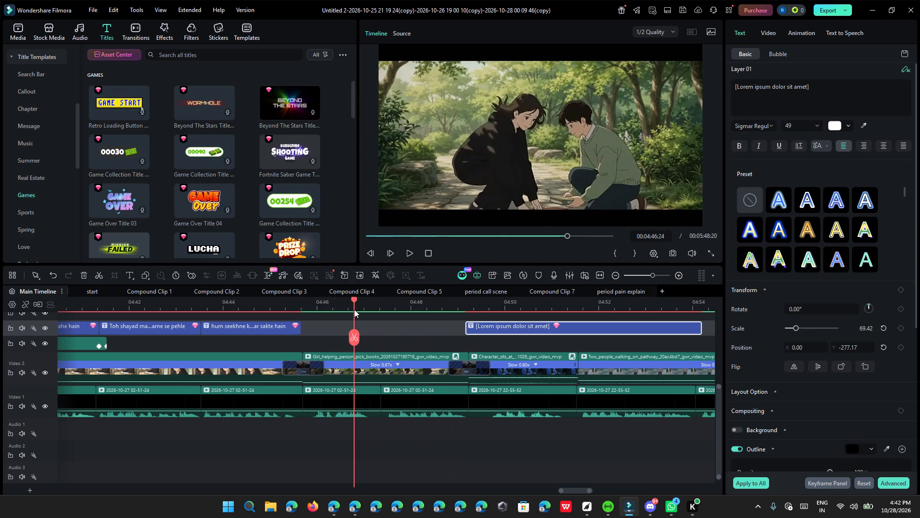
pyautogui.moveTo(354, 309); pyautogui.dragTo(394, 308)
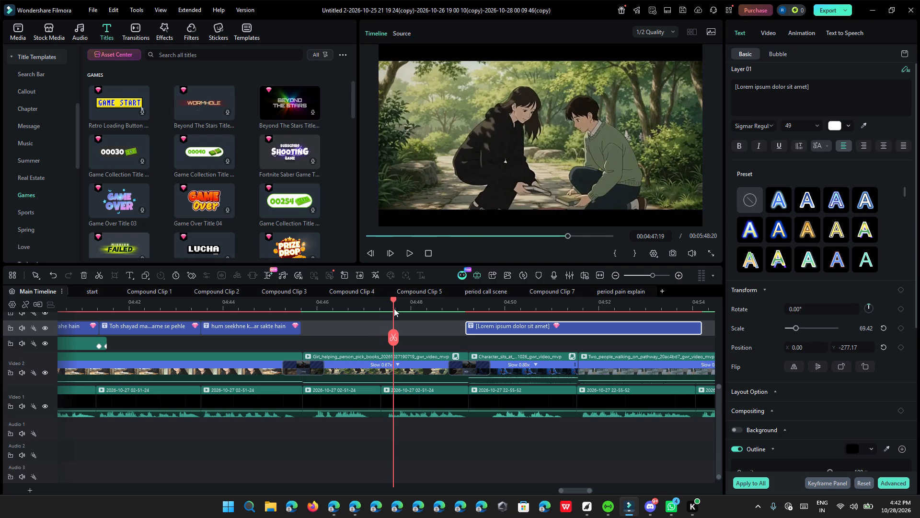
pyautogui.moveTo(394, 308); pyautogui.dragTo(416, 308)
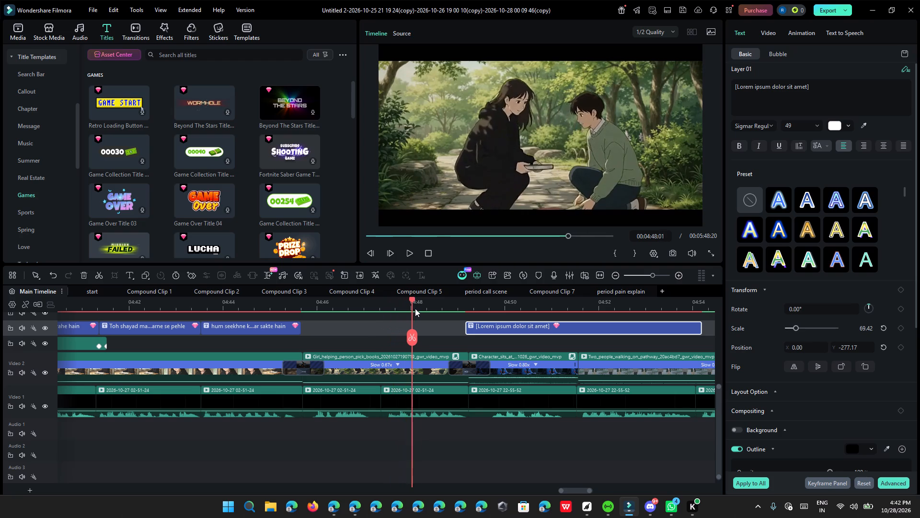
pyautogui.moveTo(416, 308); pyautogui.dragTo(448, 306)
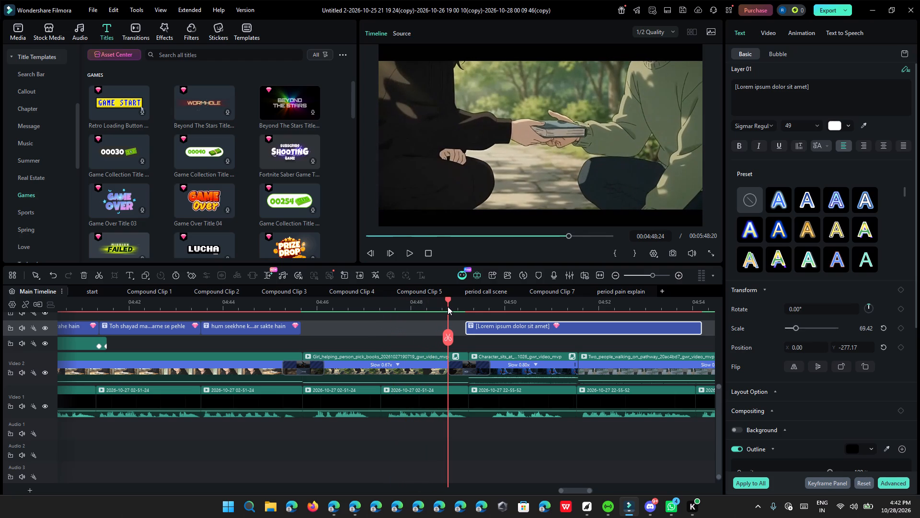
pyautogui.moveTo(448, 306); pyautogui.dragTo(447, 306)
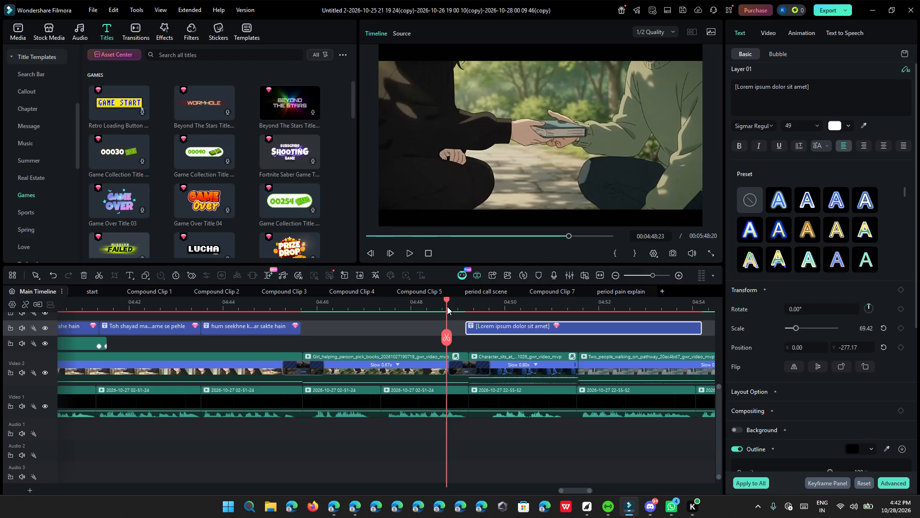
pyautogui.click(369, 309)
pyautogui.click(408, 247)
pyautogui.click(408, 257)
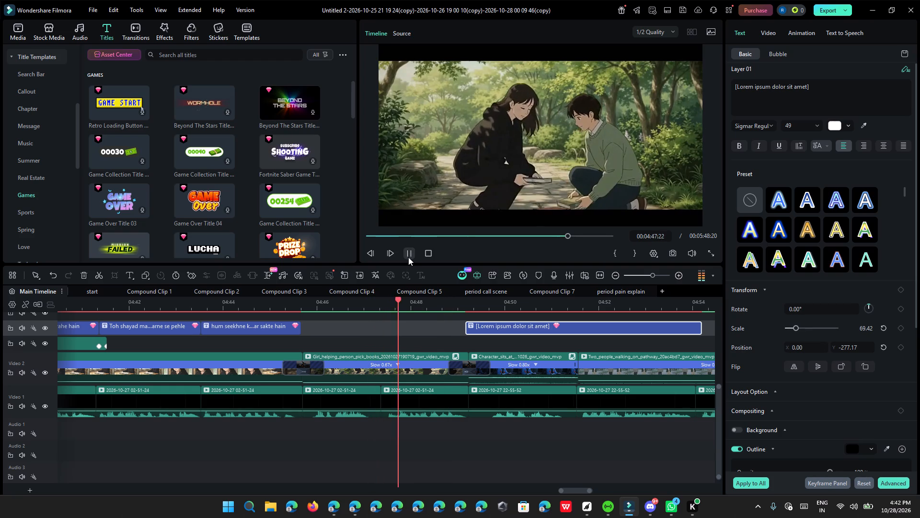
pyautogui.click(408, 257)
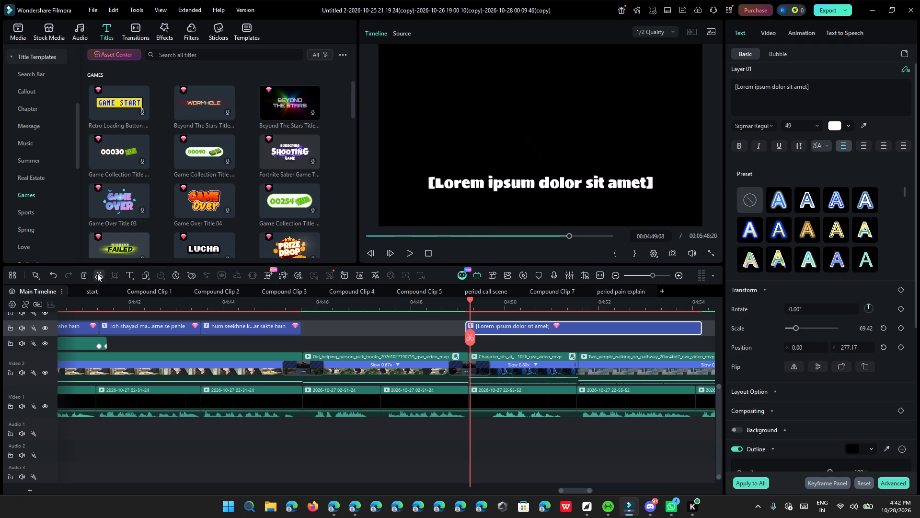
# Delete the "[Lorem ipsum dolor sit amet]" placeholder title from the caption track.
pyautogui.click(82, 279)
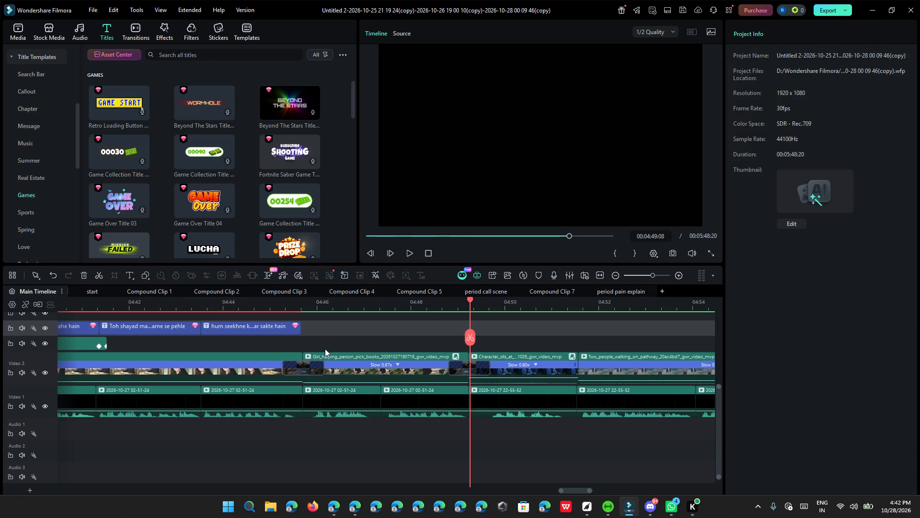
# Replay the narration from about 04:46:28 and pause at 04:49:10.
pyautogui.click(361, 302)
pyautogui.click(410, 251)
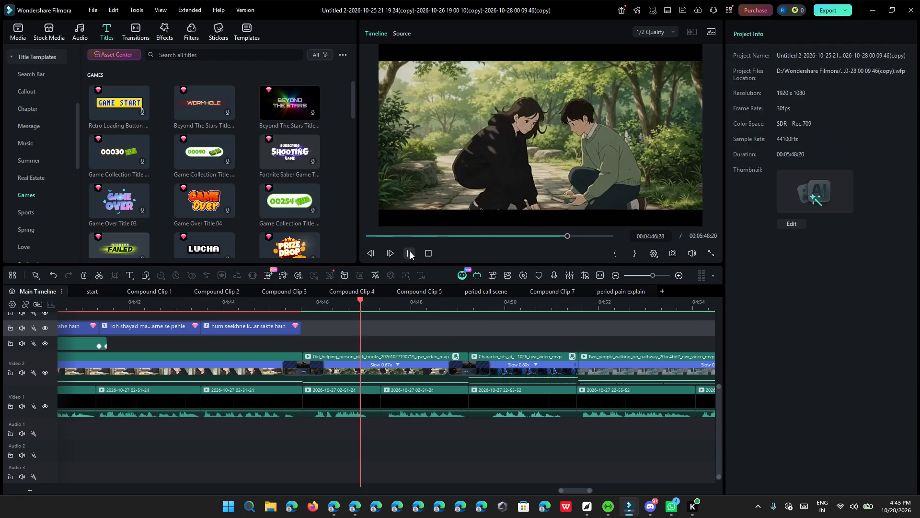
pyautogui.click(410, 251)
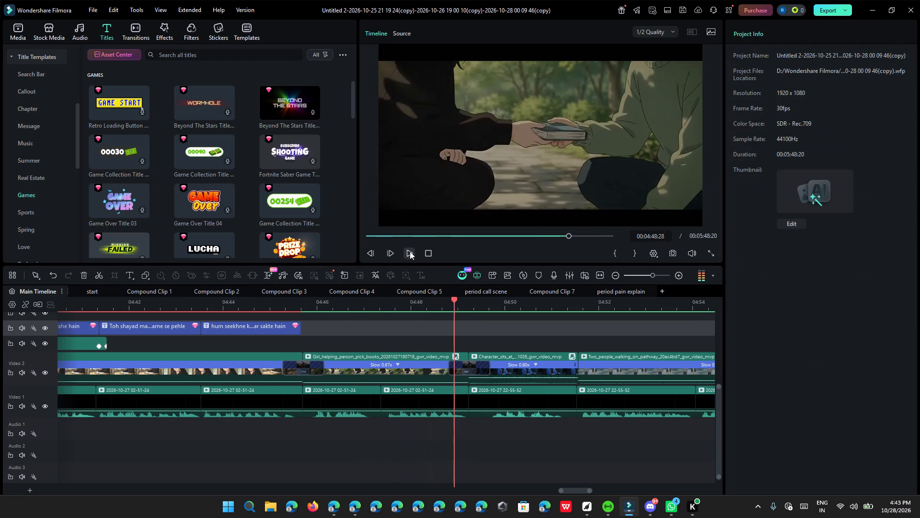
pyautogui.click(410, 251)
pyautogui.click(410, 251)
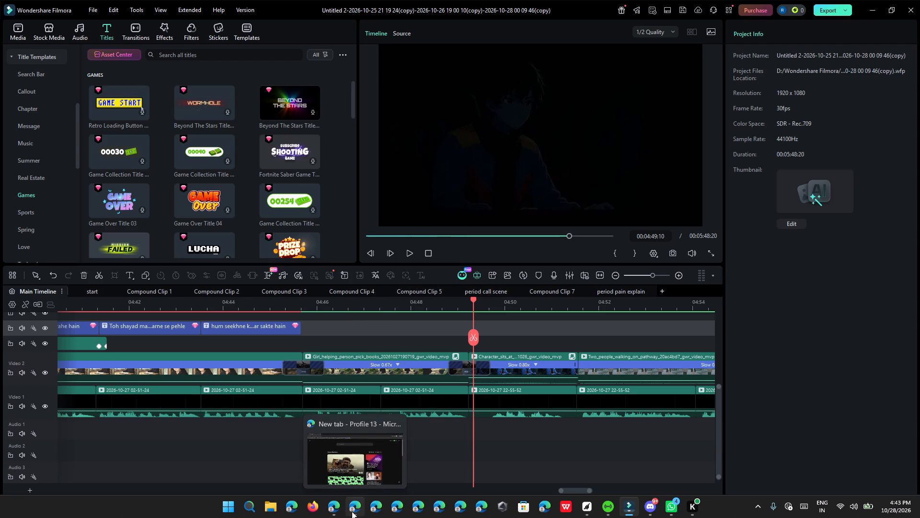
# Look through the Games title templates for a caption style.
pyautogui.scroll(-1, 297, 189)
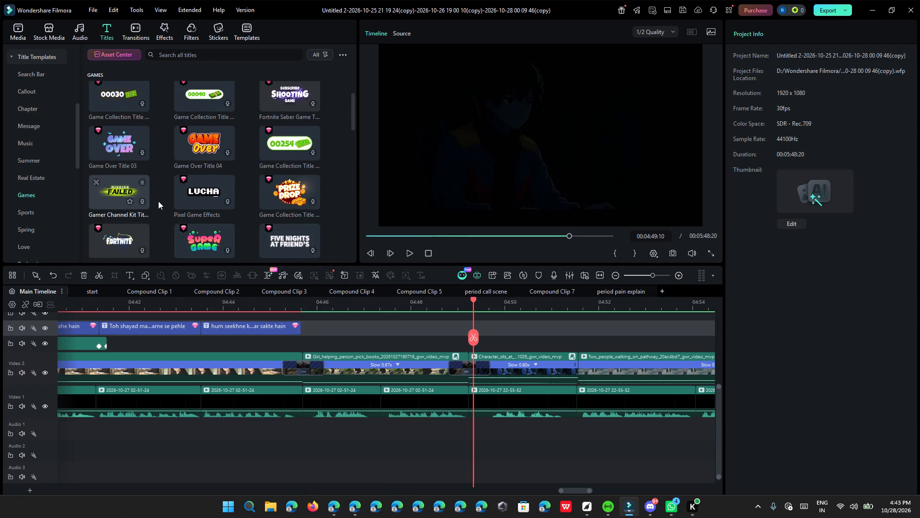
pyautogui.scroll(-2, 146, 204)
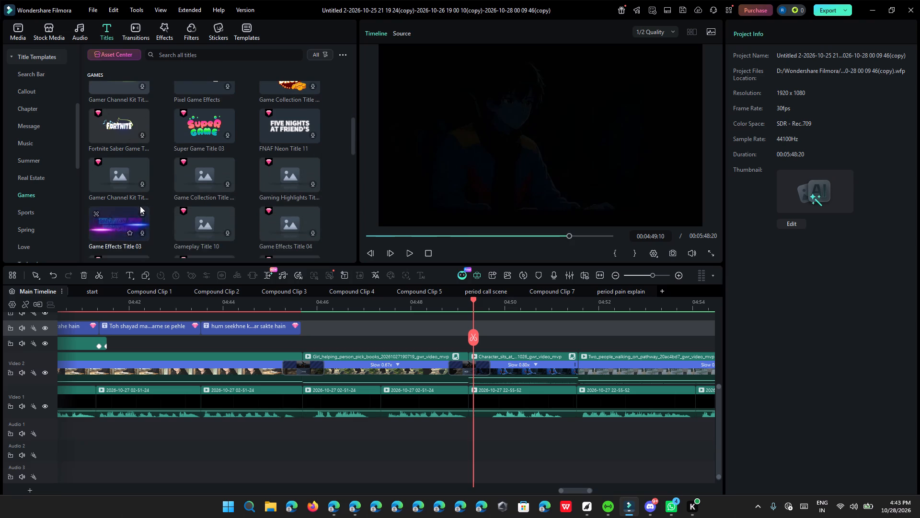
pyautogui.scroll(-1, 140, 206)
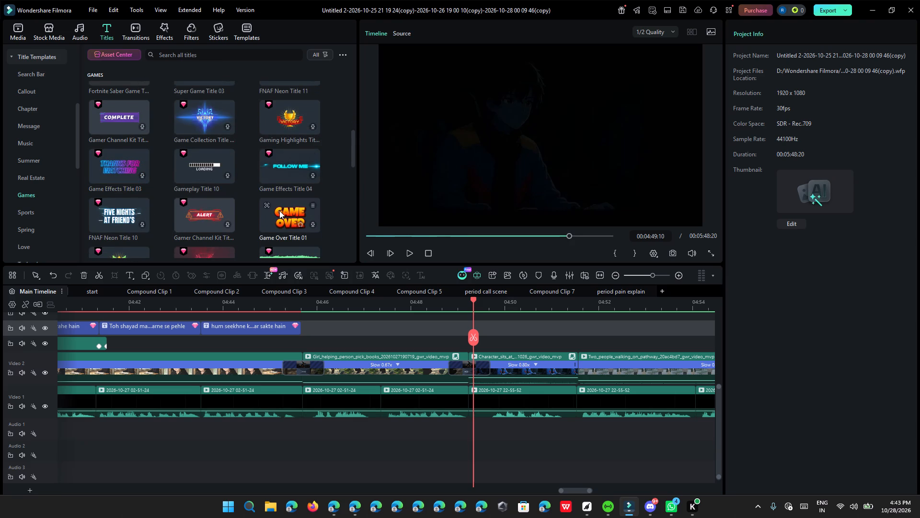
pyautogui.scroll(-2, 278, 236)
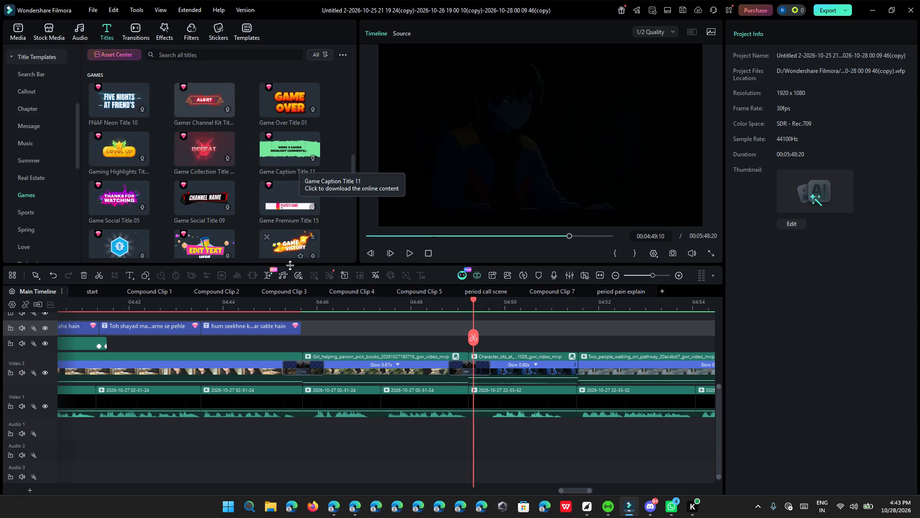
pyautogui.scroll(-2, 262, 199)
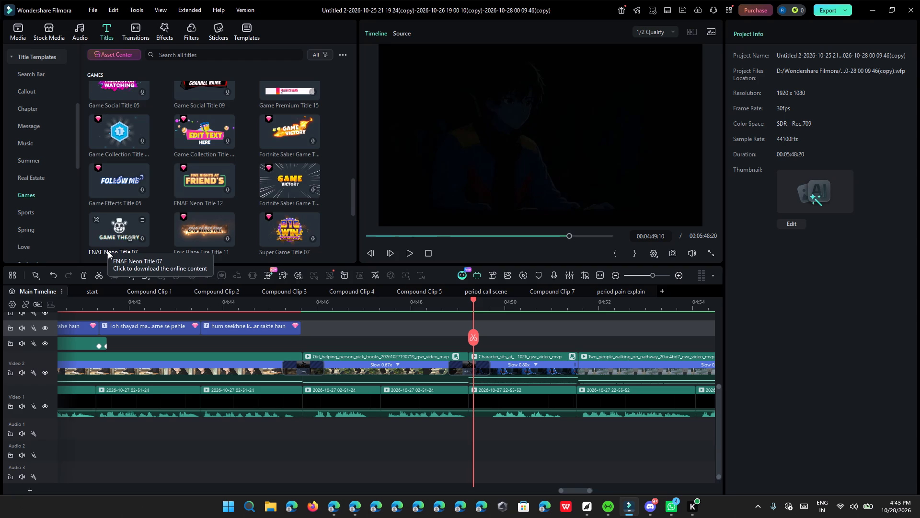
pyautogui.scroll(-2, 122, 193)
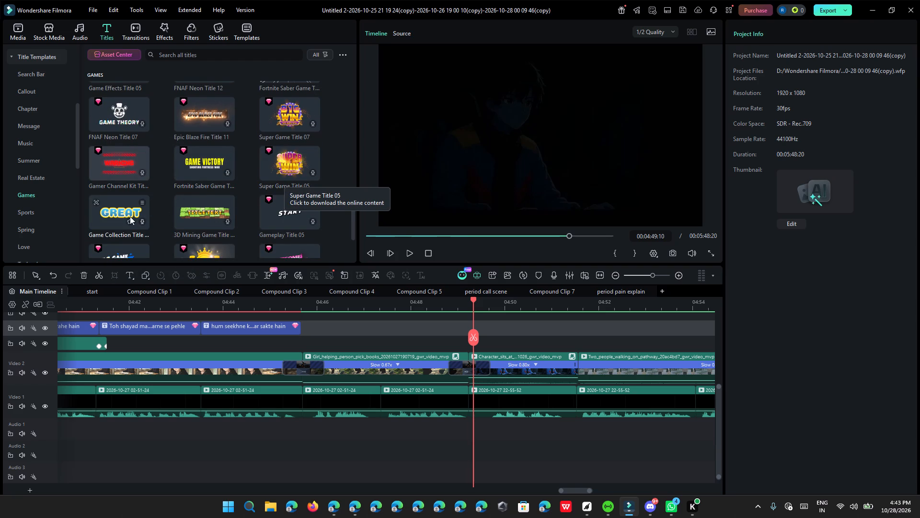
pyautogui.scroll(-4, 118, 217)
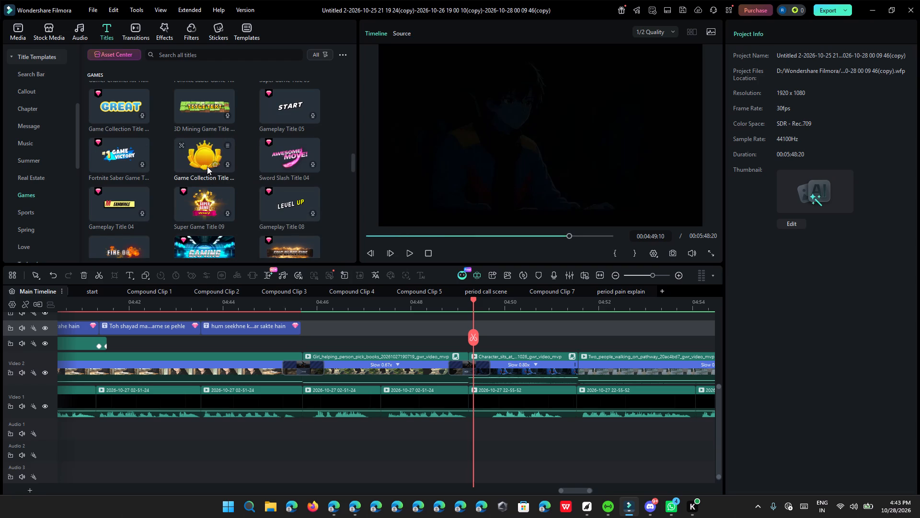
pyautogui.scroll(-2, 245, 186)
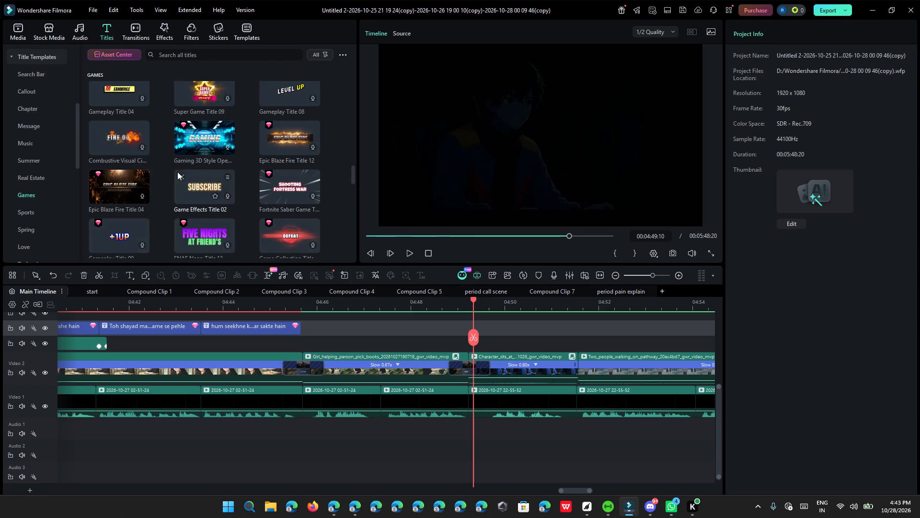
# Check the Callout, Social Media and Lower Thirds title templates, and return to the Subtitles category.
pyautogui.click(56, 86)
pyautogui.scroll(3, 56, 89)
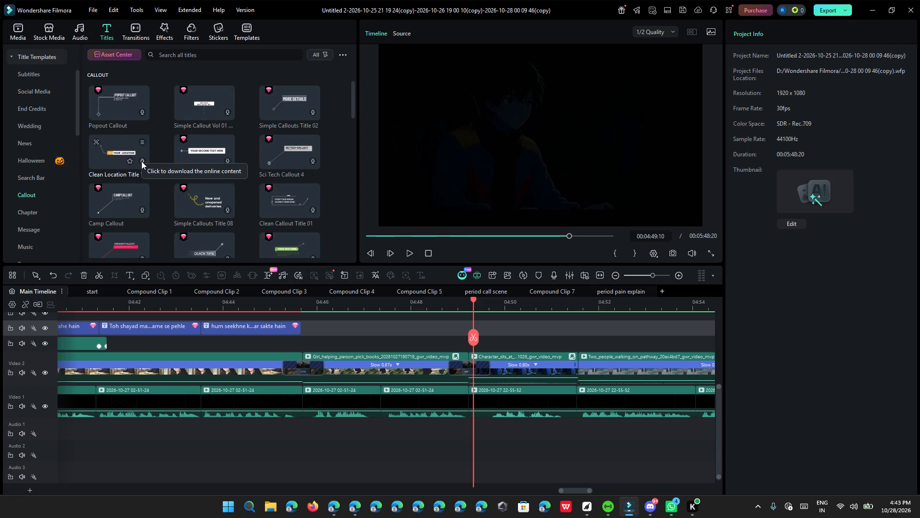
pyautogui.click(50, 99)
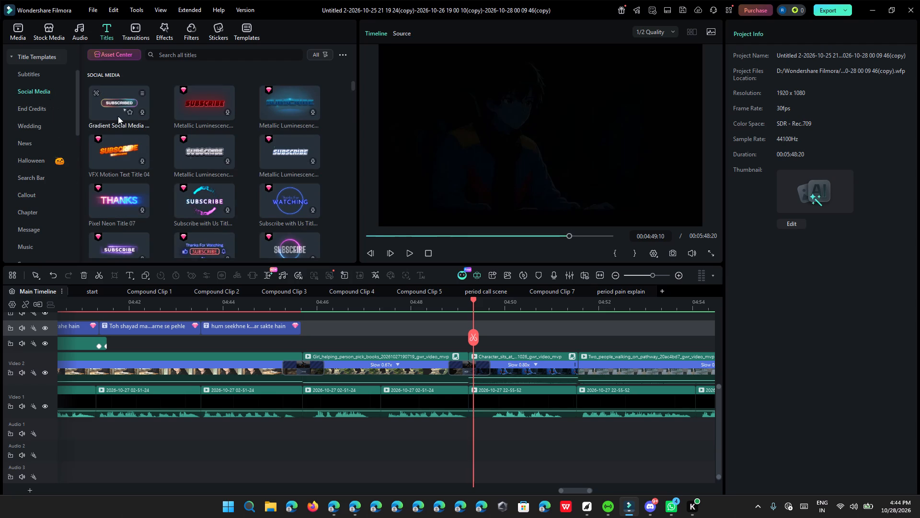
pyautogui.scroll(3, 158, 108)
pyautogui.scroll(2, 77, 122)
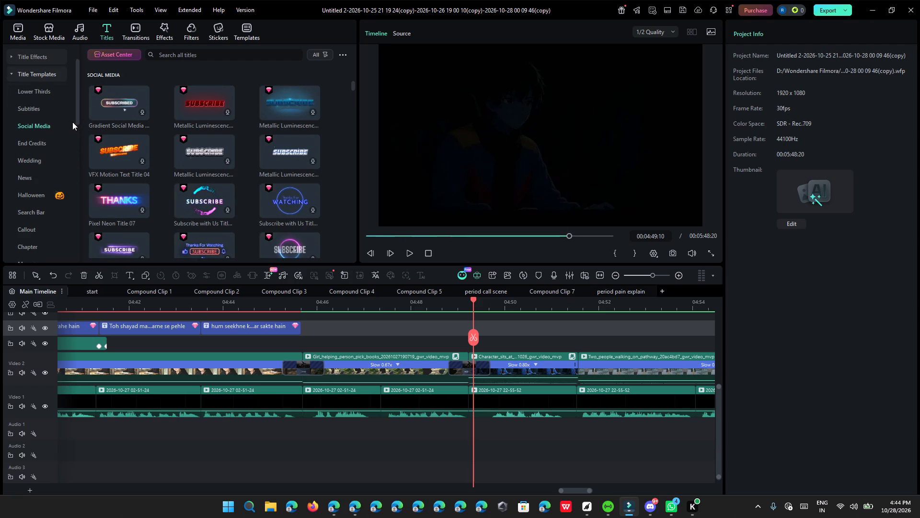
pyautogui.scroll(1, 72, 122)
pyautogui.click(69, 129)
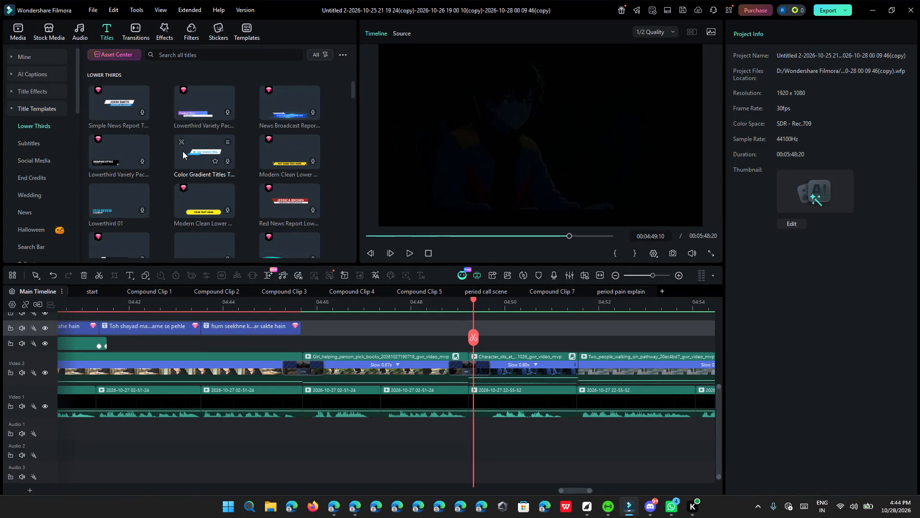
pyautogui.click(45, 145)
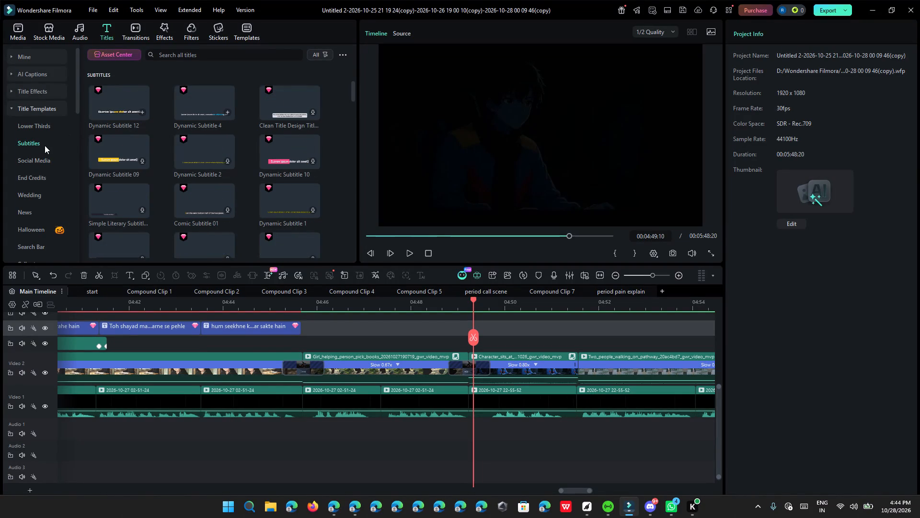
# Duplicate the "hum seekhne ki koshish kar sakte hain" caption and place the copy directly after the original on the caption track.
pyautogui.click(261, 330)
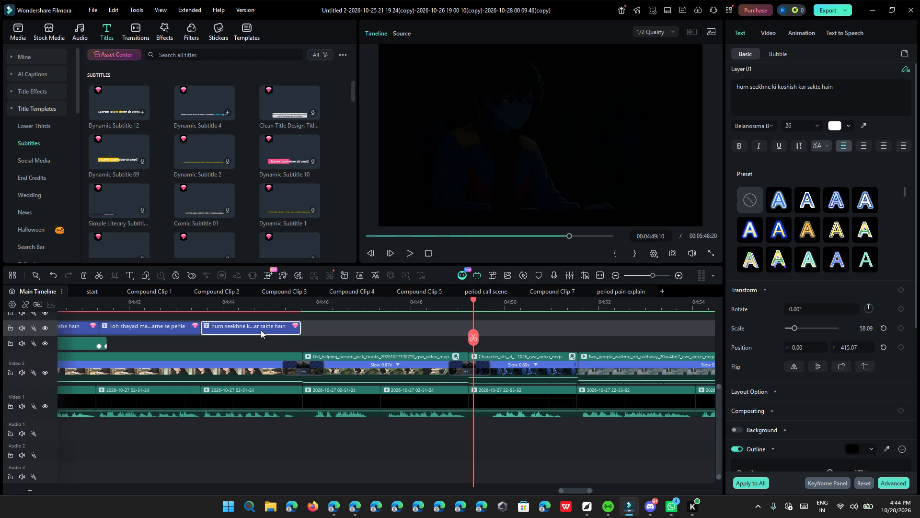
pyautogui.hotkey('ctrl', 'd')
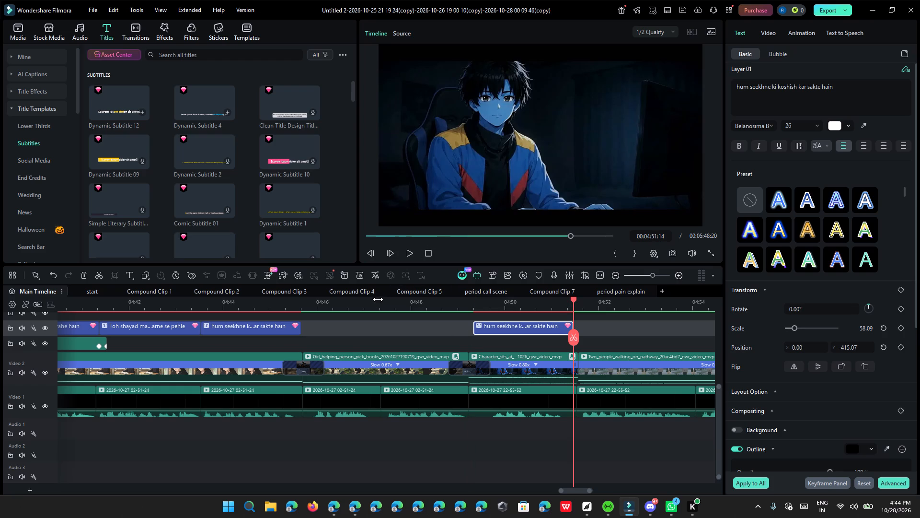
pyautogui.click(354, 299)
pyautogui.click(410, 252)
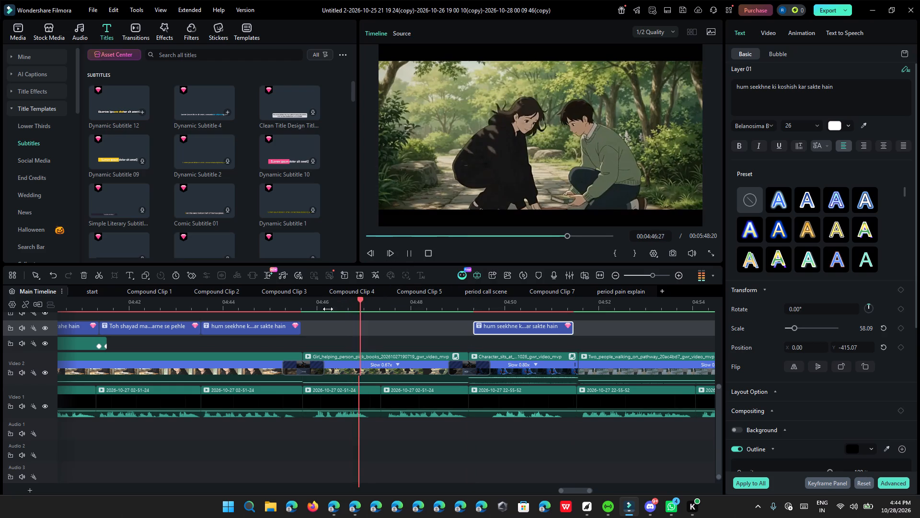
pyautogui.click(312, 303)
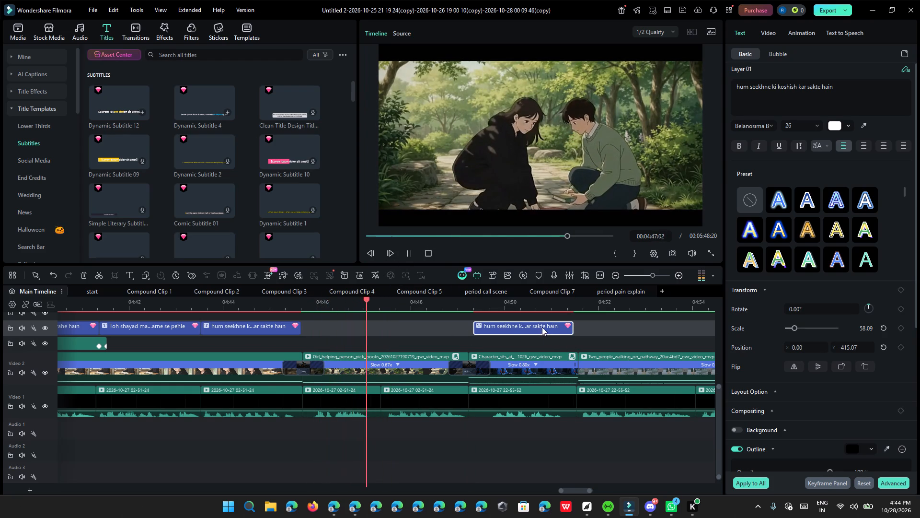
pyautogui.moveTo(541, 327); pyautogui.dragTo(370, 333)
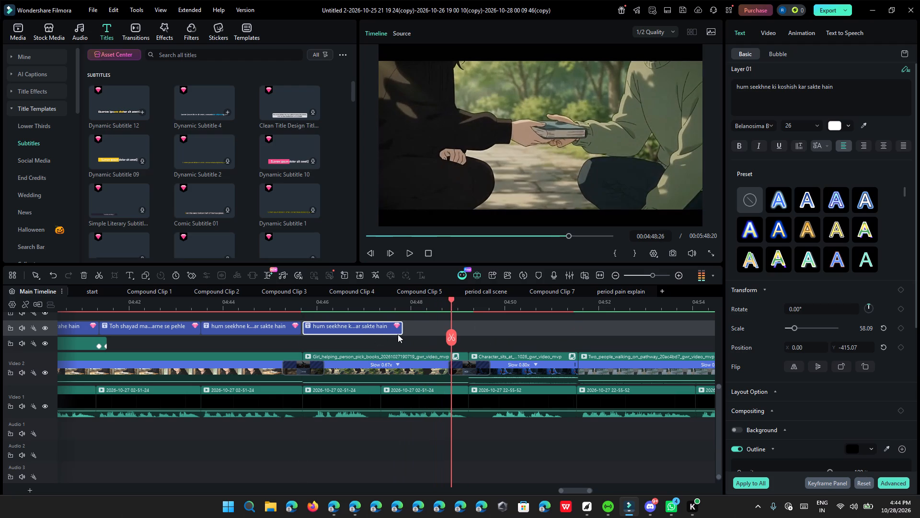
# Shorten the duplicated caption so it ends where the narration clip beneath it ends, at about 04:47.
pyautogui.moveTo(400, 327); pyautogui.dragTo(379, 325)
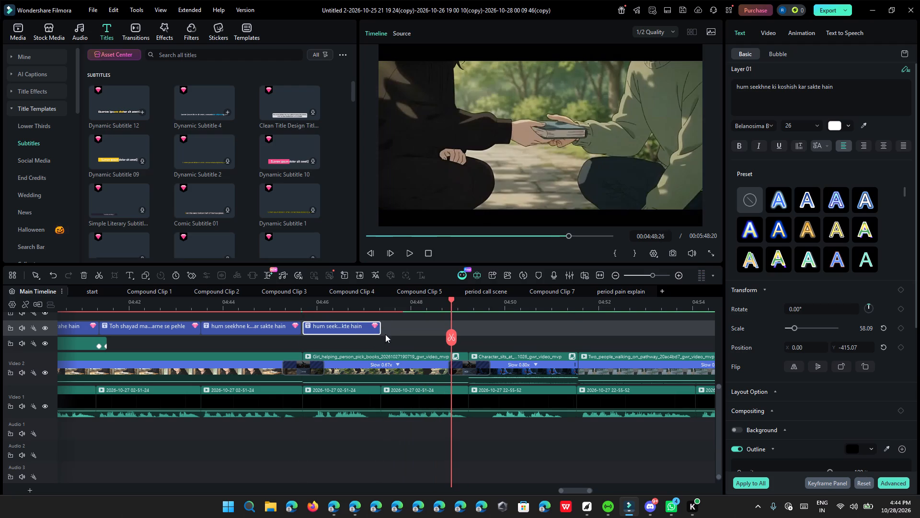
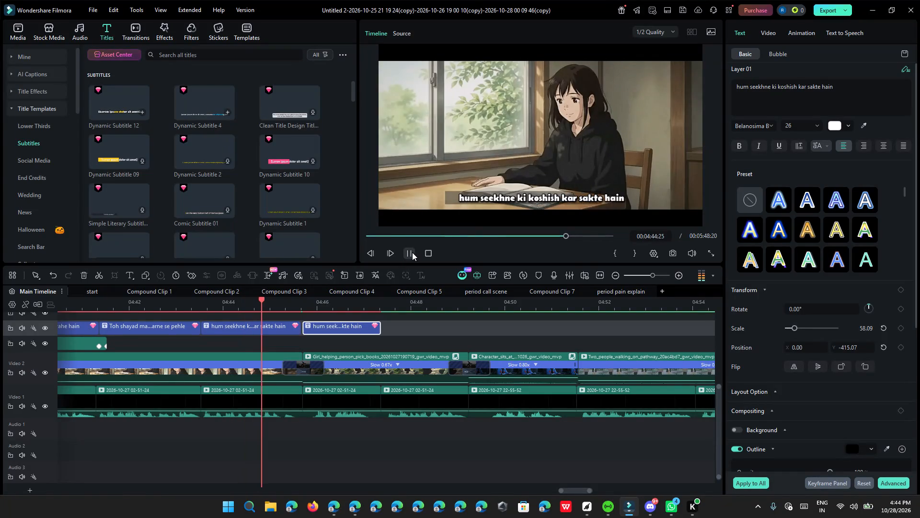
# Replace the duplicated caption's text at about 04:46 with "Faith apni jagah.".
pyautogui.click(412, 252)
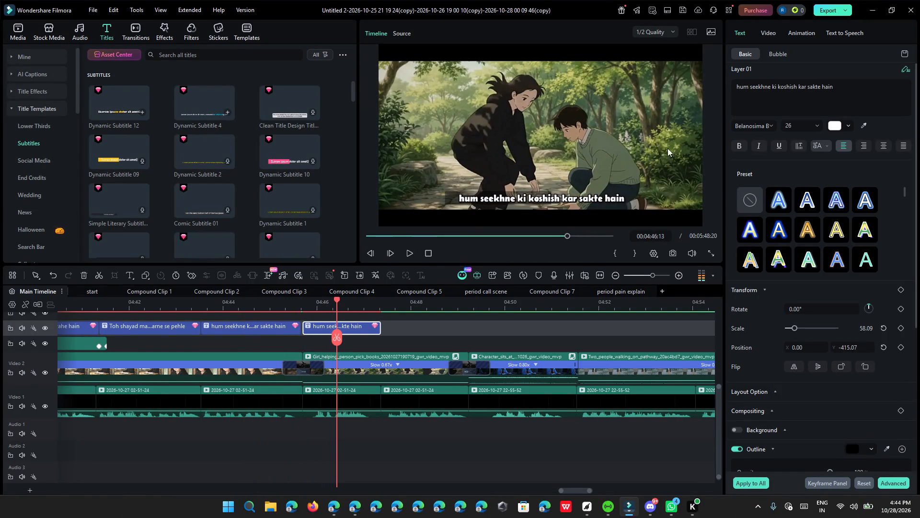
pyautogui.keyDown('ctrl'); pyautogui.click(770, 97); pyautogui.keyUp('ctrl')
pyautogui.hotkey('ctrl', 'a')
pyautogui.hotkey('ctrl', 'v')
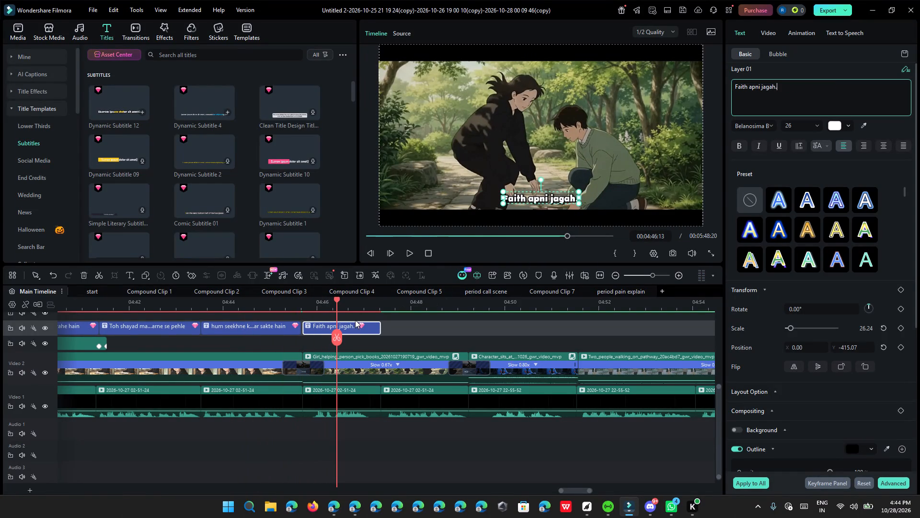
# Play the narration from about 04:46 against the new caption and remove the full stop at the end of its text.
pyautogui.click(317, 306)
pyautogui.click(409, 257)
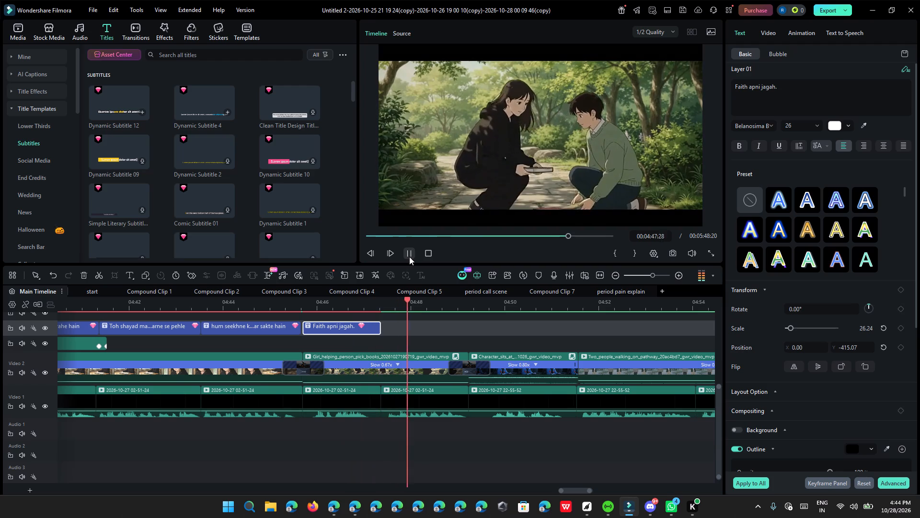
pyautogui.click(409, 257)
pyautogui.click(811, 96)
pyautogui.press('BackSpace')
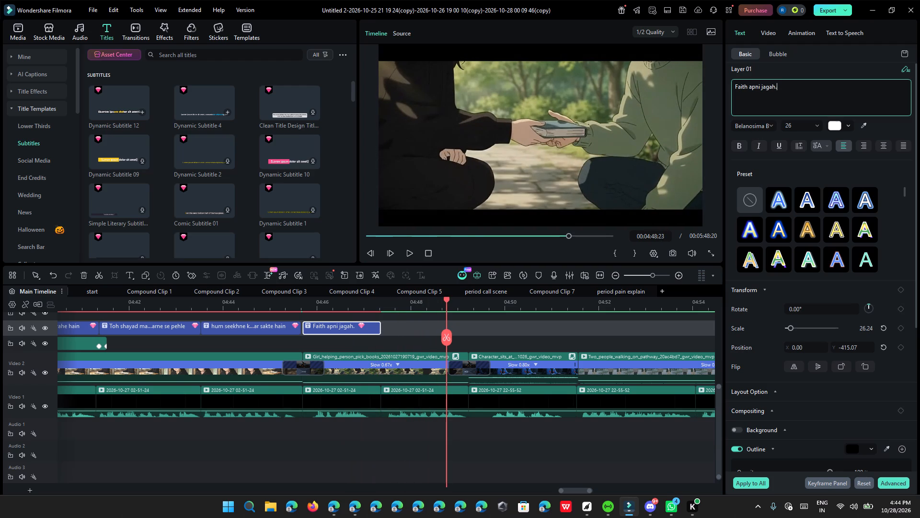
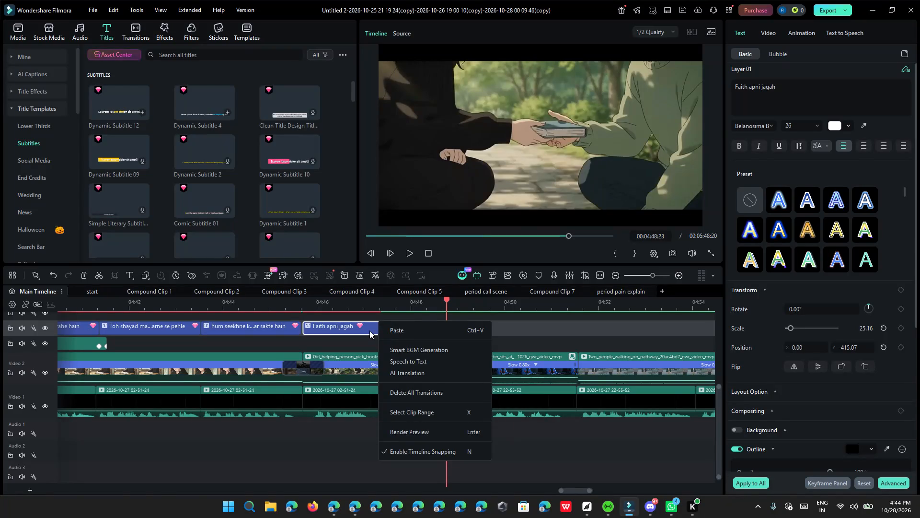
# Duplicate the "Faith apni jagah" caption and place the copy directly after it, starting at about 04:47.
pyautogui.rightClick(358, 330)
pyautogui.click(437, 37)
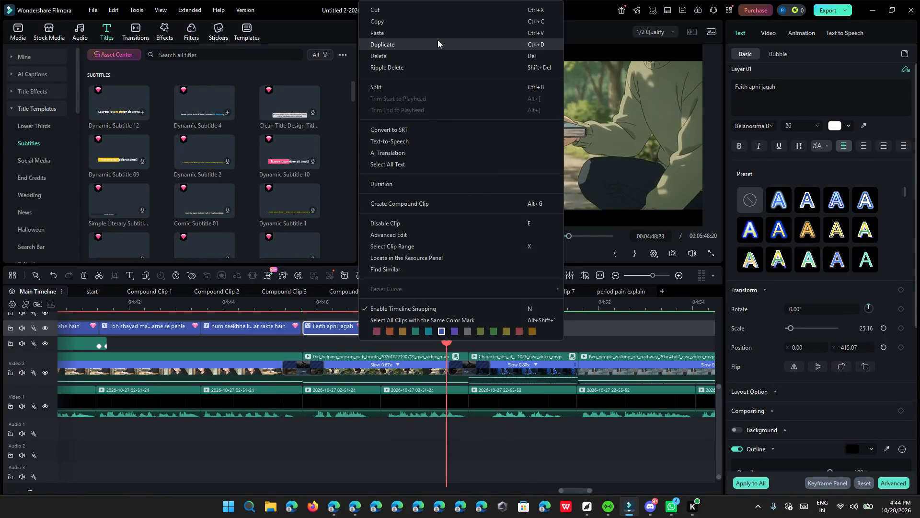
pyautogui.moveTo(463, 333); pyautogui.dragTo(400, 327)
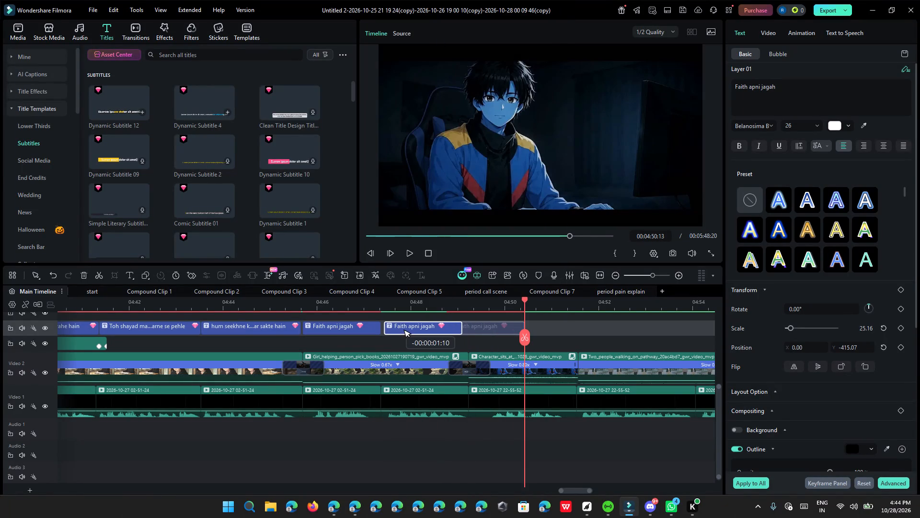
pyautogui.moveTo(400, 327); pyautogui.dragTo(398, 326)
# Replace the duplicated caption's text with "Insaan ki dignity apni jagah."" and extend its end to about 04:49.
pyautogui.keyDown('ctrl'); pyautogui.click(767, 90); pyautogui.keyUp('ctrl')
pyautogui.hotkey('ctrl', 'a')
pyautogui.hotkey('ctrl', 'v')
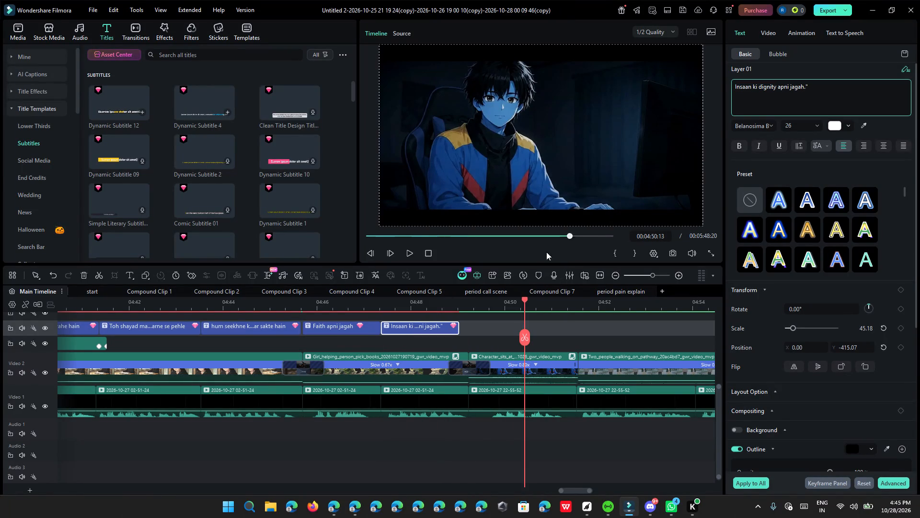
pyautogui.moveTo(456, 327); pyautogui.dragTo(467, 330)
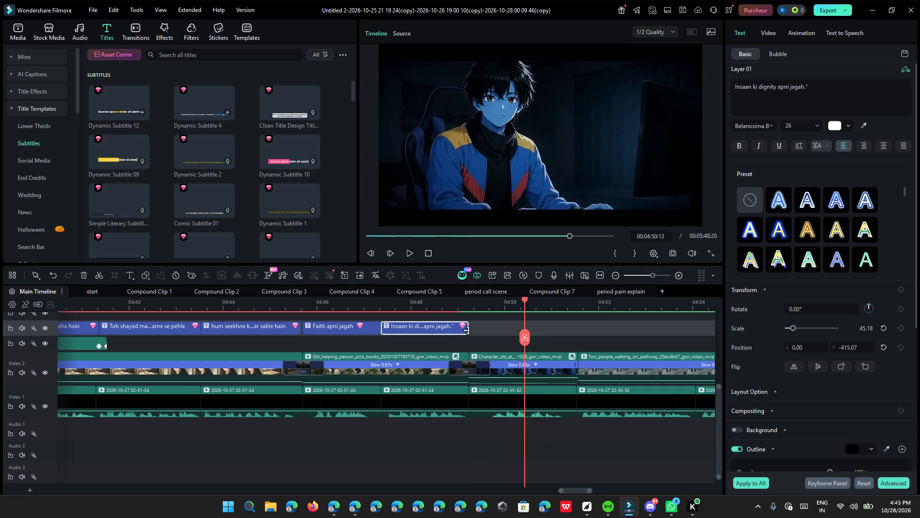
# Play the narration from about 04:46 and remove the full stop and quotation mark ending the "Insaan ki dignity apni jagah" caption.
pyautogui.click(357, 306)
pyautogui.click(406, 255)
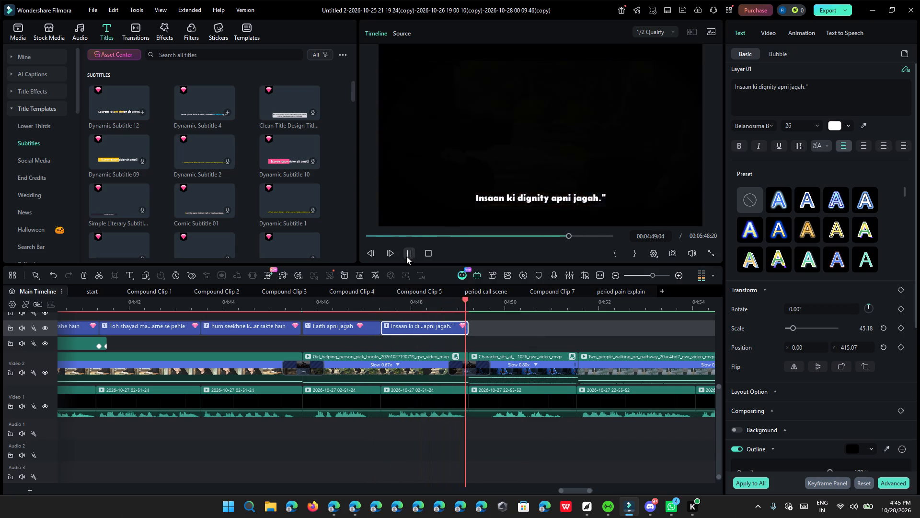
pyautogui.click(864, 78)
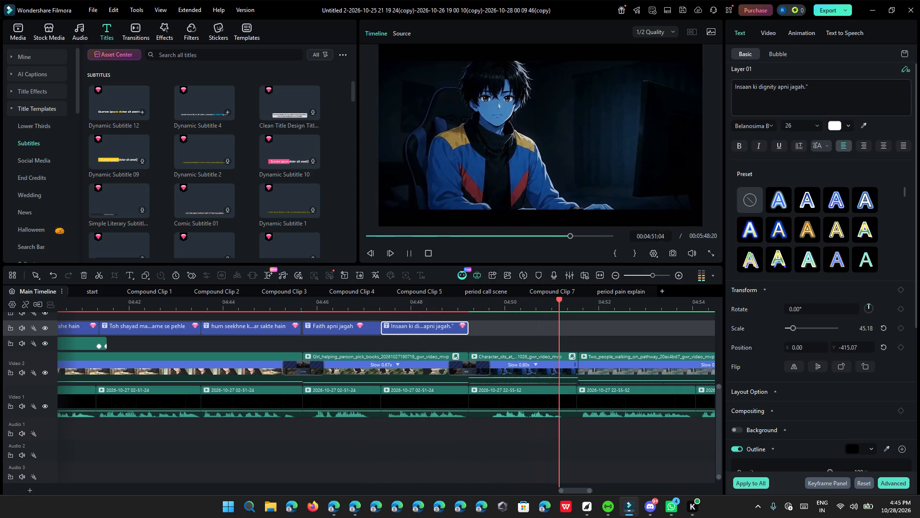
pyautogui.click(851, 89)
pyautogui.press('BackSpace')
pyautogui.press('BackSpace')
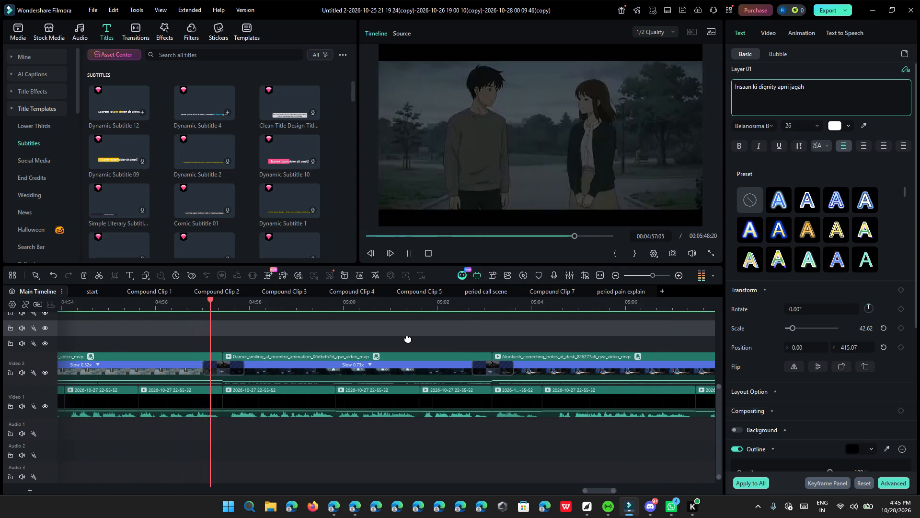
# Review the uncaptioned remainder of the video in playback up to about 05:29, looking over the remaining timeline clips.
pyautogui.keyDown('ctrl'); pyautogui.scroll(-10, 408, 338); pyautogui.keyUp('ctrl')
pyautogui.scroll(-1, 408, 338)
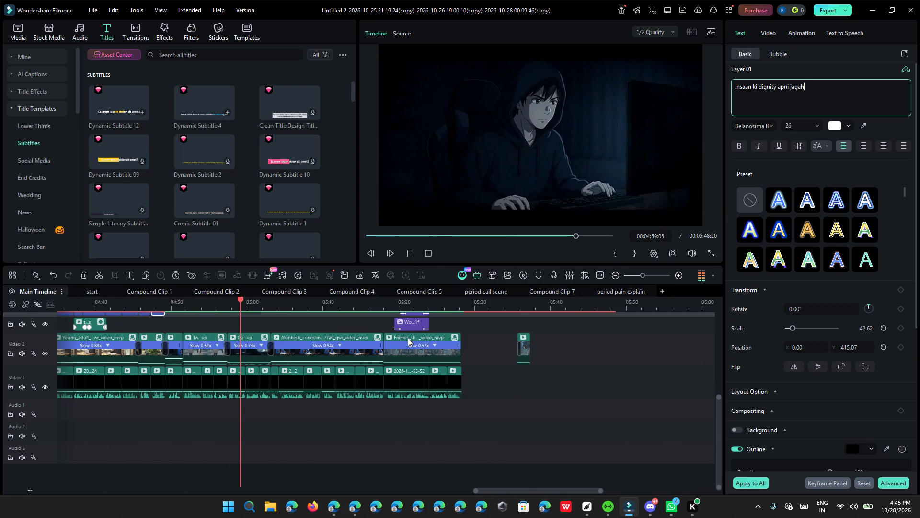
pyautogui.keyDown('ctrl'); pyautogui.scroll(3, 405, 417); pyautogui.keyUp('ctrl')
pyautogui.keyDown('ctrl'); pyautogui.scroll(-3, 399, 416); pyautogui.keyUp('ctrl')
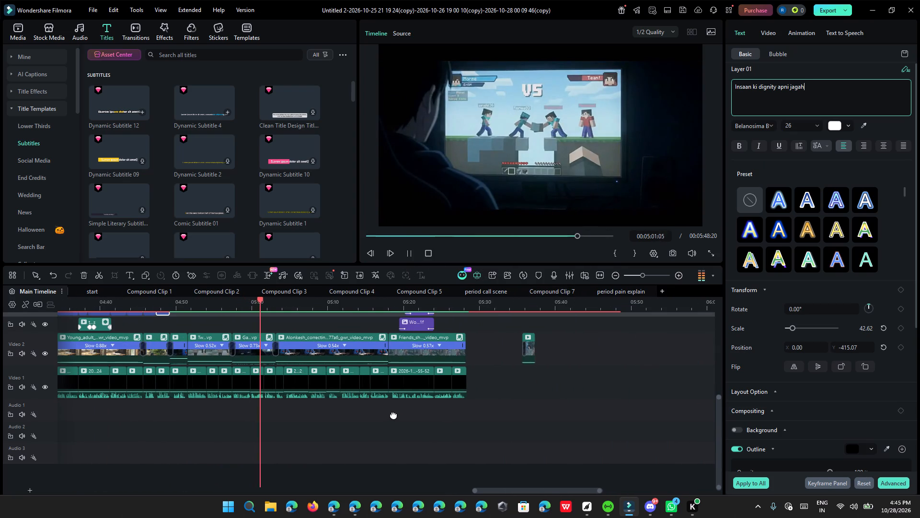
pyautogui.scroll(3, 393, 414)
pyautogui.scroll(-1, 393, 414)
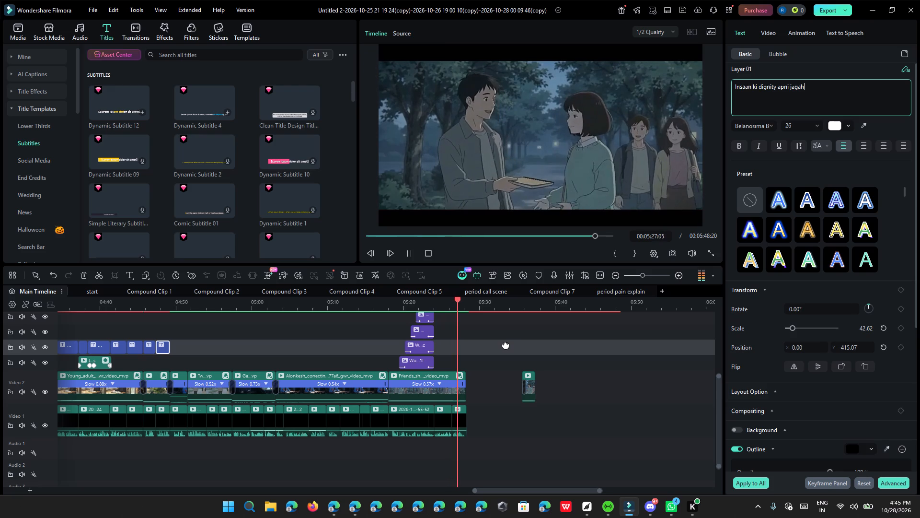
pyautogui.click(404, 249)
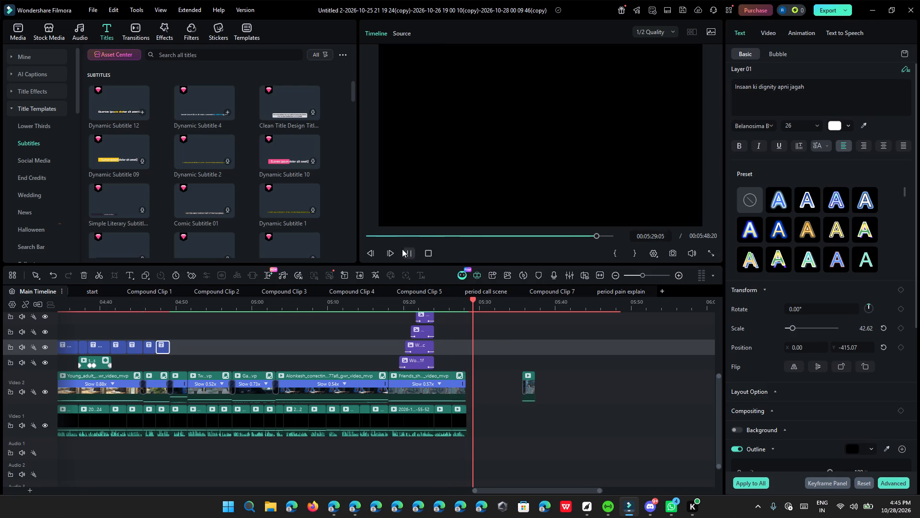
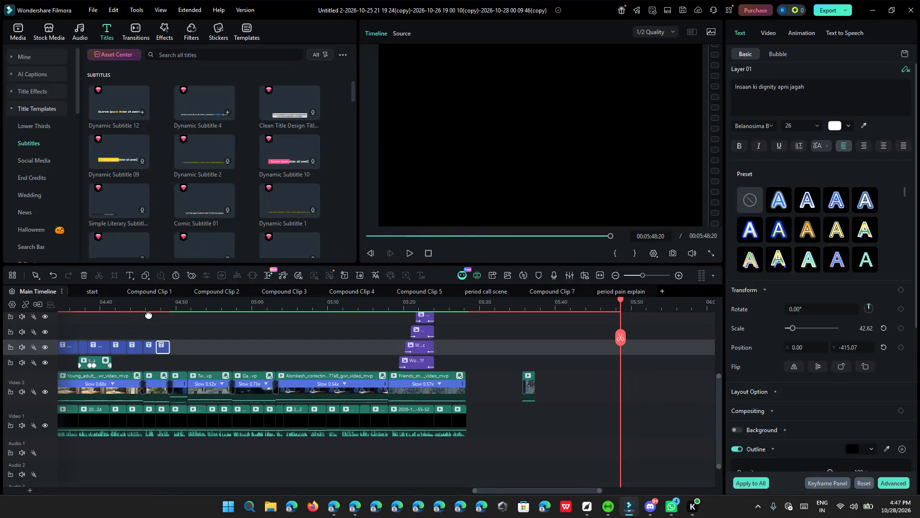
# Play the uncaptioned section following the "Insaan ki dignity apni jagah" caption, from about 04:48 to 04:57.
pyautogui.click(162, 314)
pyautogui.click(167, 306)
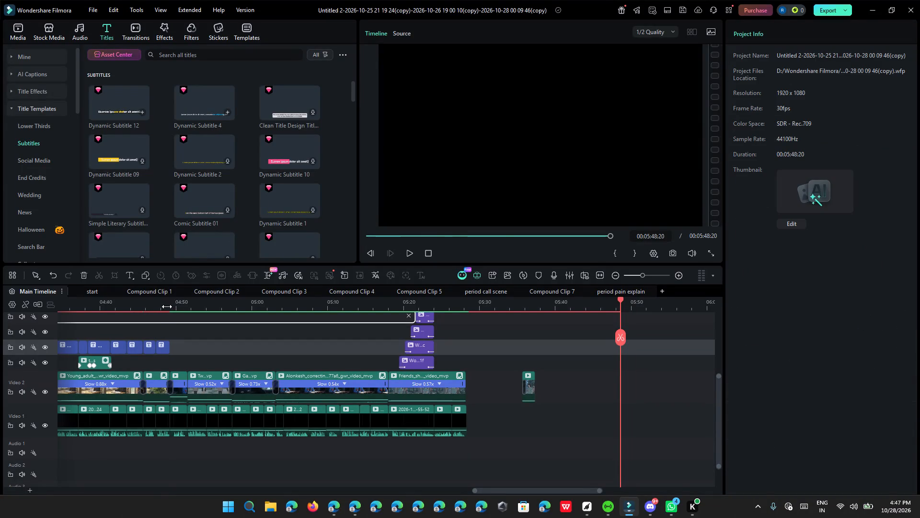
pyautogui.click(412, 254)
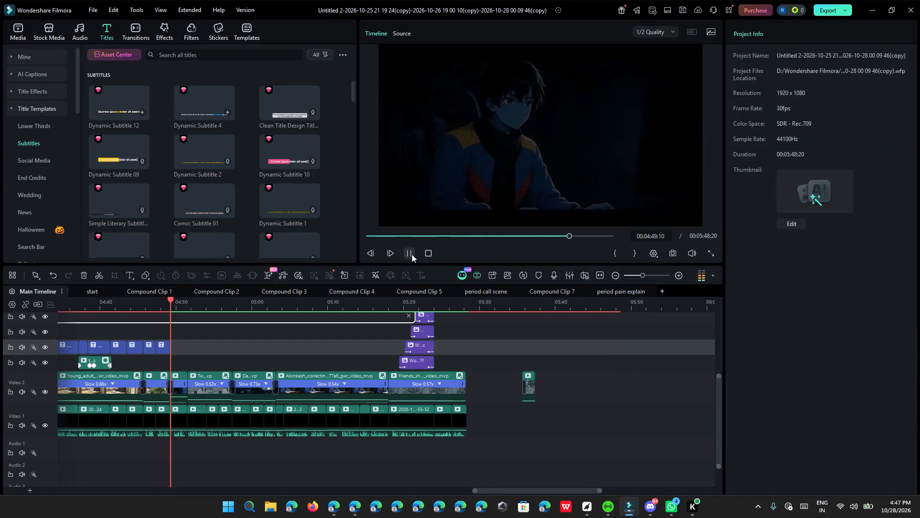
pyautogui.keyDown('ctrl'); pyautogui.scroll(6, 378, 421); pyautogui.keyUp('ctrl')
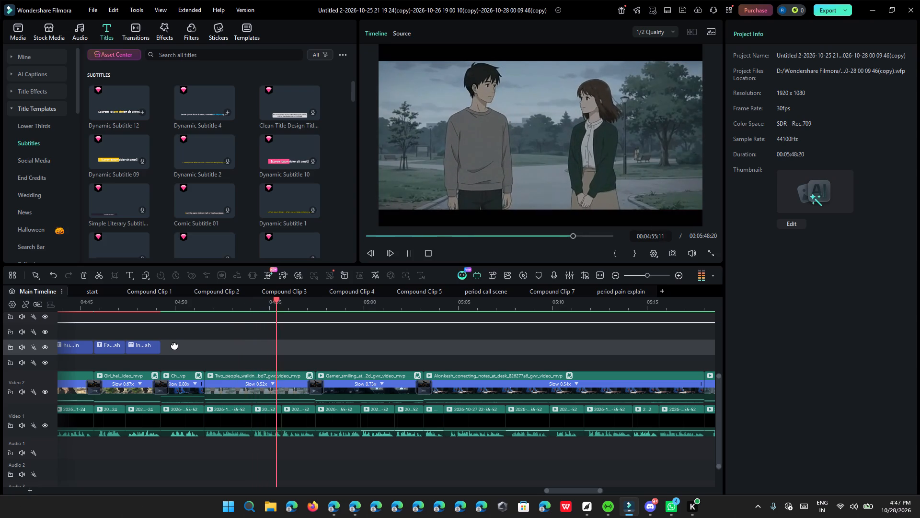
pyautogui.click(406, 249)
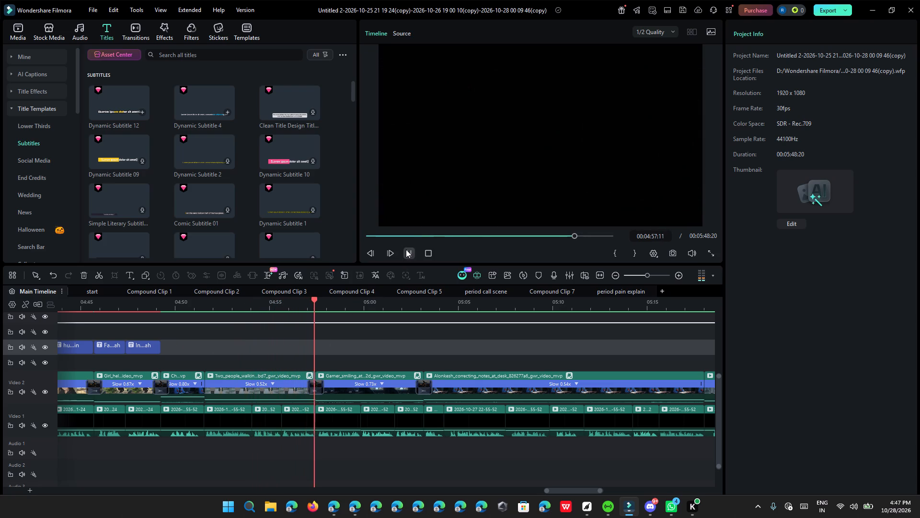
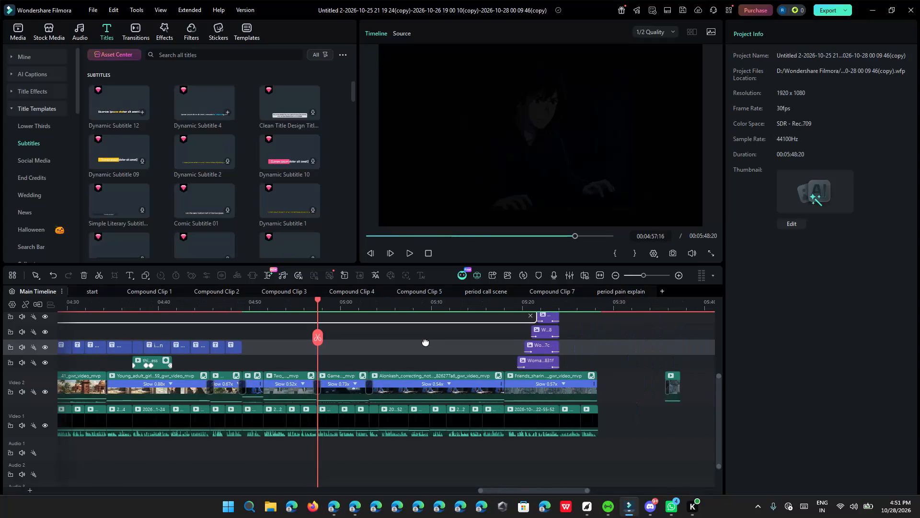
# Replay the uncaptioned narration just after the "Insaan ki dignity apni jagah" caption, from about 04:49 to 04:51.
pyautogui.click(402, 252)
pyautogui.click(408, 252)
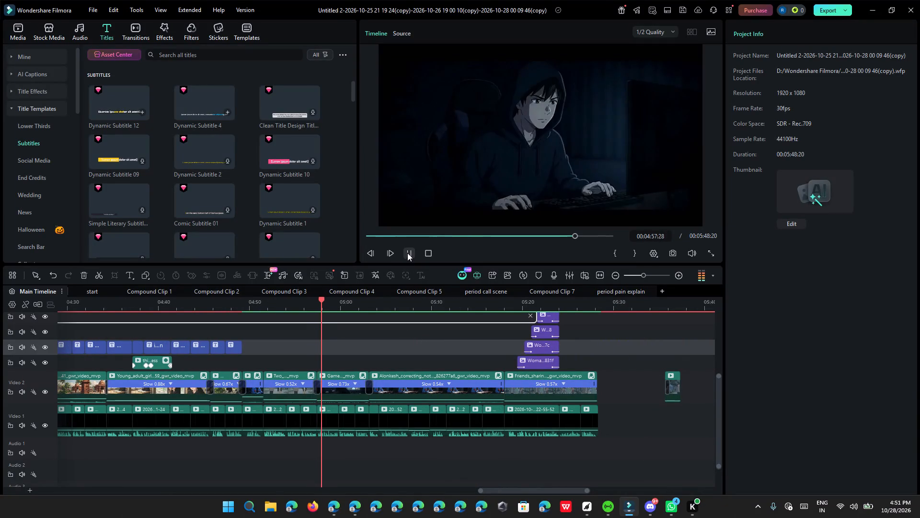
pyautogui.click(240, 310)
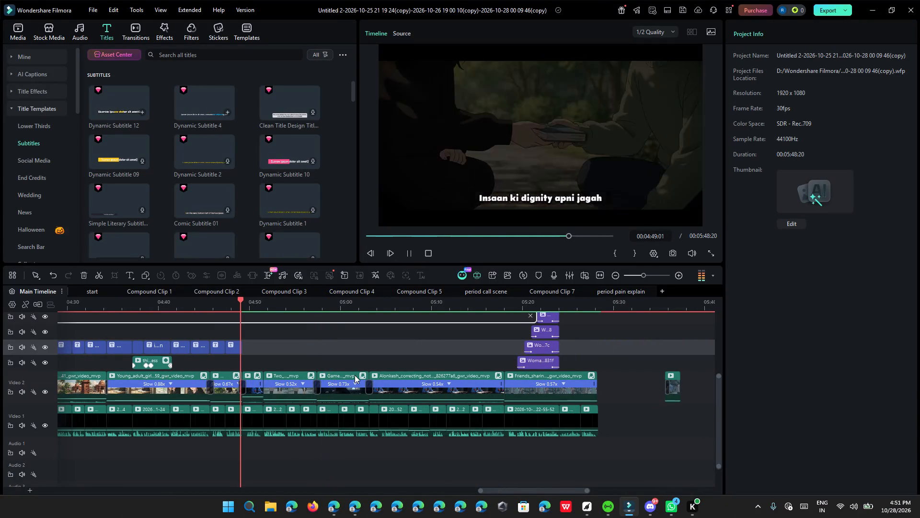
pyautogui.keyDown('ctrl'); pyautogui.scroll(5, 355, 375); pyautogui.keyUp('ctrl')
pyautogui.click(410, 256)
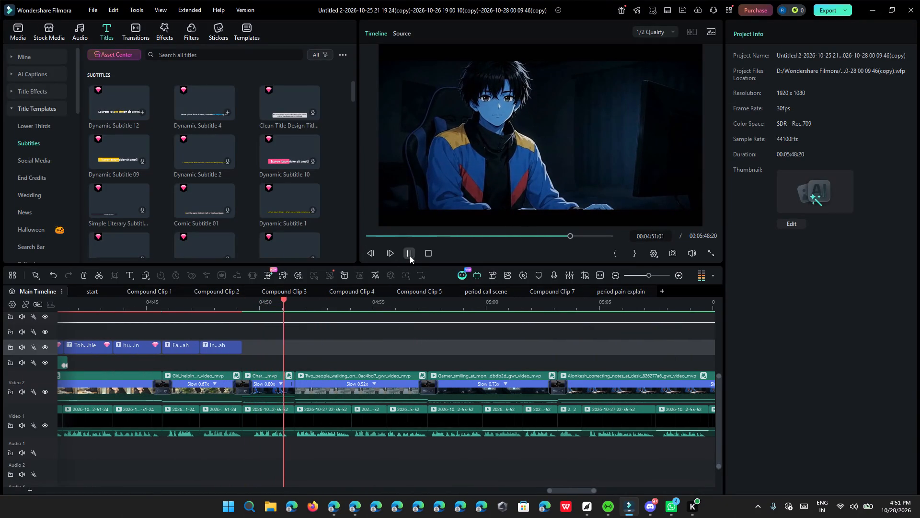
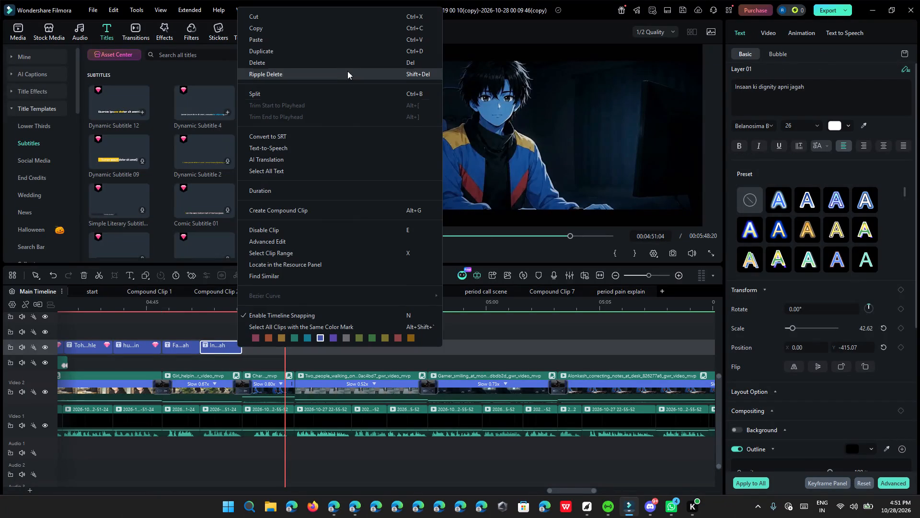
# Duplicate the "Insaan ki dignity apni jagah" caption, place the copy directly after it, and extend it to where the two-people-walking clip begins.
pyautogui.click(350, 48)
pyautogui.moveTo(312, 352); pyautogui.dragTo(310, 352)
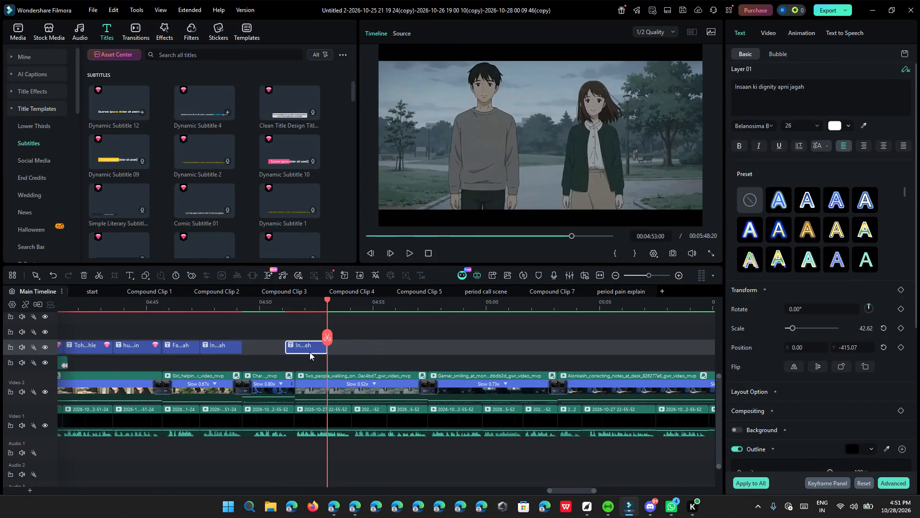
pyautogui.moveTo(310, 352); pyautogui.dragTo(269, 352)
pyautogui.moveTo(283, 348); pyautogui.dragTo(294, 349)
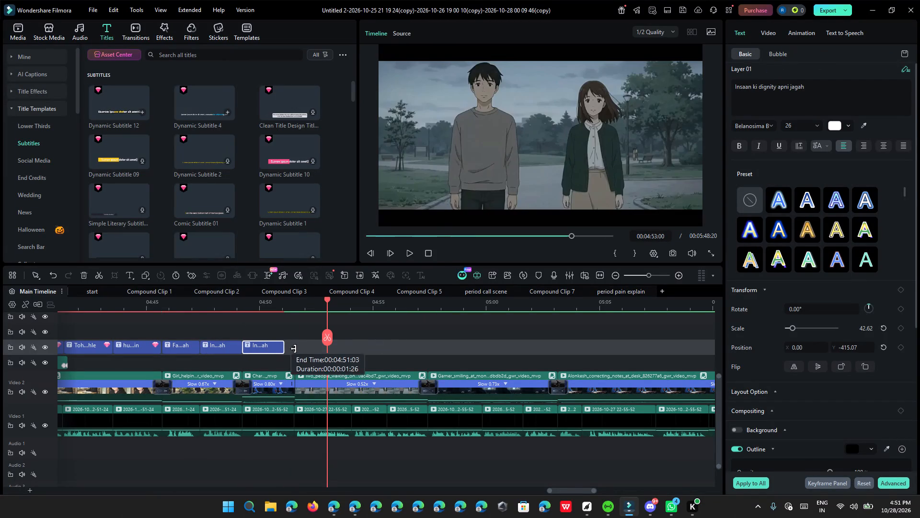
pyautogui.moveTo(294, 349); pyautogui.dragTo(296, 349)
# Replace the duplicated caption's text with "Waise ek baat clear kar doon", without the opening quotation mark and comma.
pyautogui.keyDown('ctrl'); pyautogui.click(849, 87); pyautogui.keyUp('ctrl')
pyautogui.hotkey('ctrl', 'a')
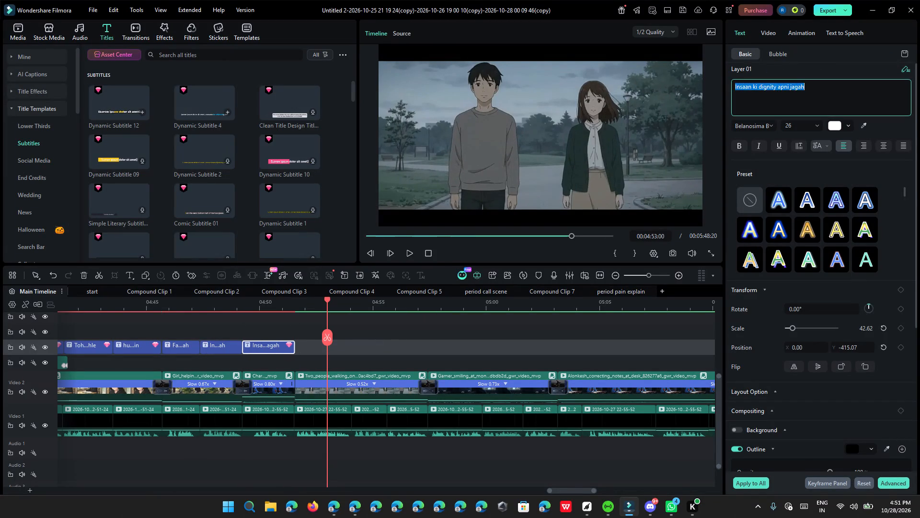
pyautogui.hotkey('ctrl', 'v')
pyautogui.press('BackSpace')
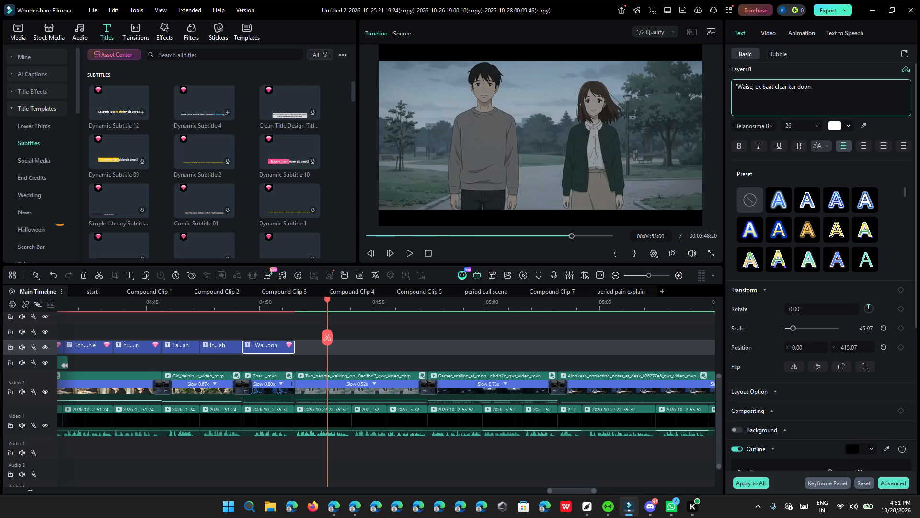
pyautogui.click(753, 90)
pyautogui.press('Right')
pyautogui.press('BackSpace')
pyautogui.press('Left')
pyautogui.press('Left')
pyautogui.press('Left')
pyautogui.press('Left')
pyautogui.press('Left')
pyautogui.press('Left')
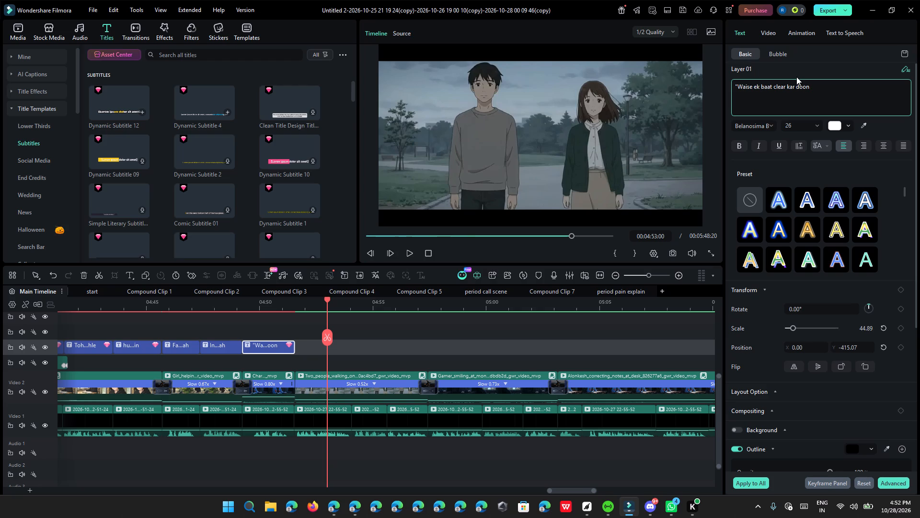
pyautogui.press('Right')
pyautogui.press('BackSpace')
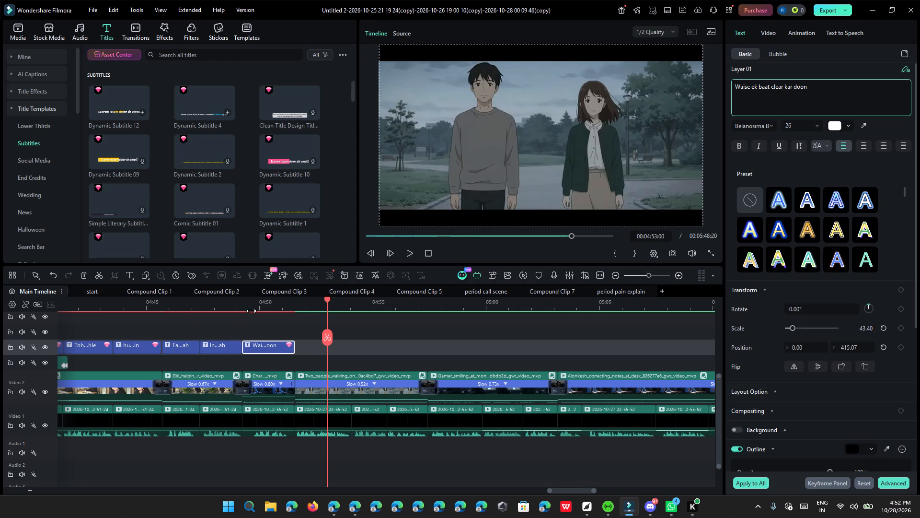
# Play back the "Waise ek baat clear kar doon" caption from about 04:49 to 04:51 to check it against the narration.
pyautogui.click(252, 310)
pyautogui.click(410, 253)
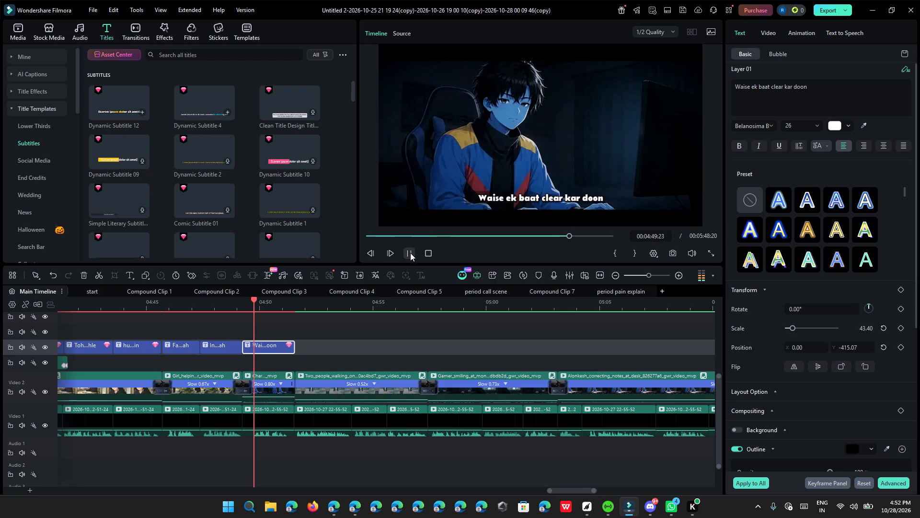
pyautogui.click(410, 253)
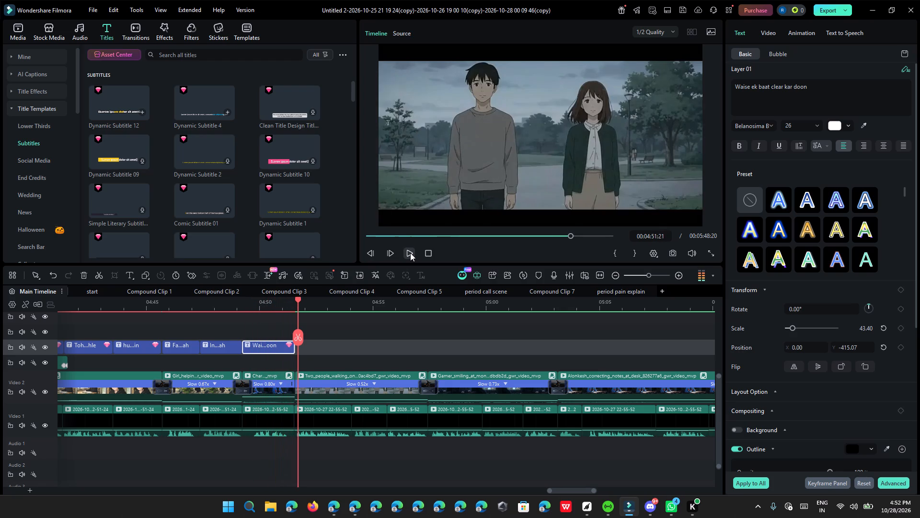
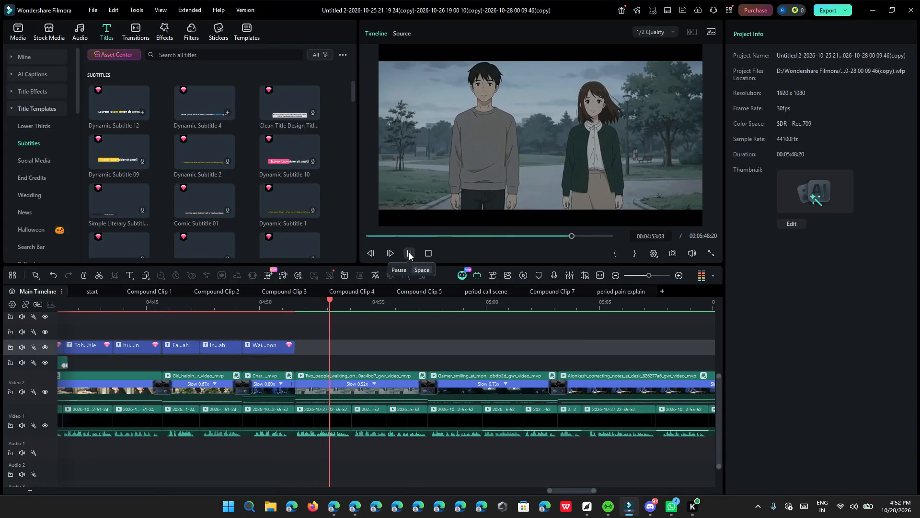
# Stop the narration playback at about 04:54 and select the narration segment under the start of the two-people-walking clip.
pyautogui.click(408, 253)
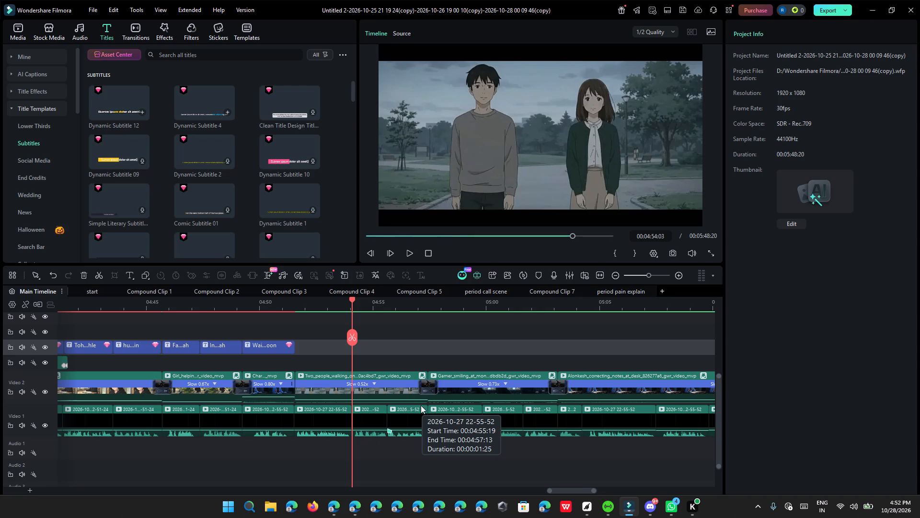
pyautogui.click(338, 419)
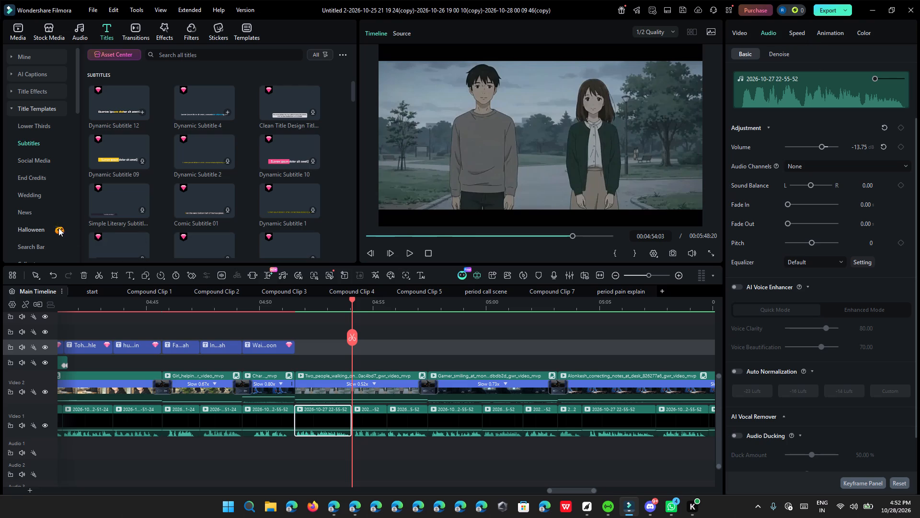
# Play back the captioned section from about 04:36 to 04:45 to check the existing captions against the narration.
pyautogui.click(276, 309)
pyautogui.keyDown('ctrl'); pyautogui.scroll(-8, 471, 383); pyautogui.keyUp('ctrl')
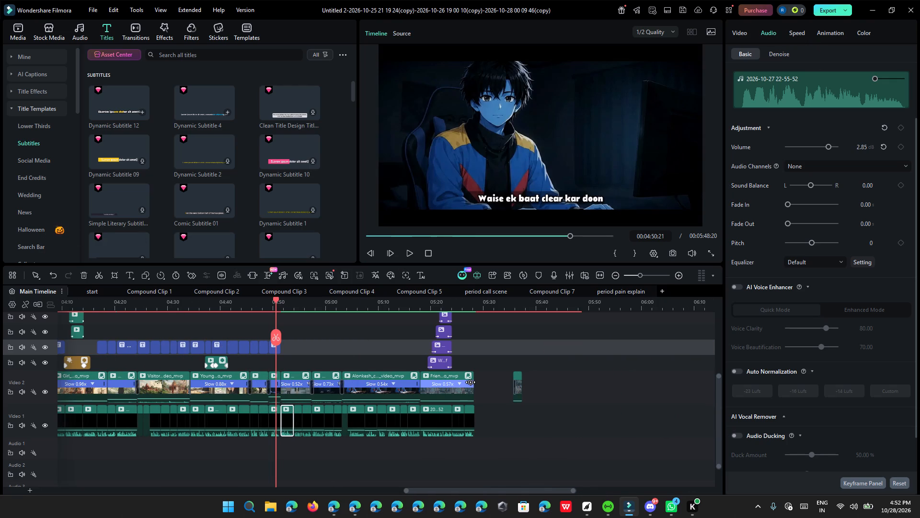
pyautogui.click(203, 304)
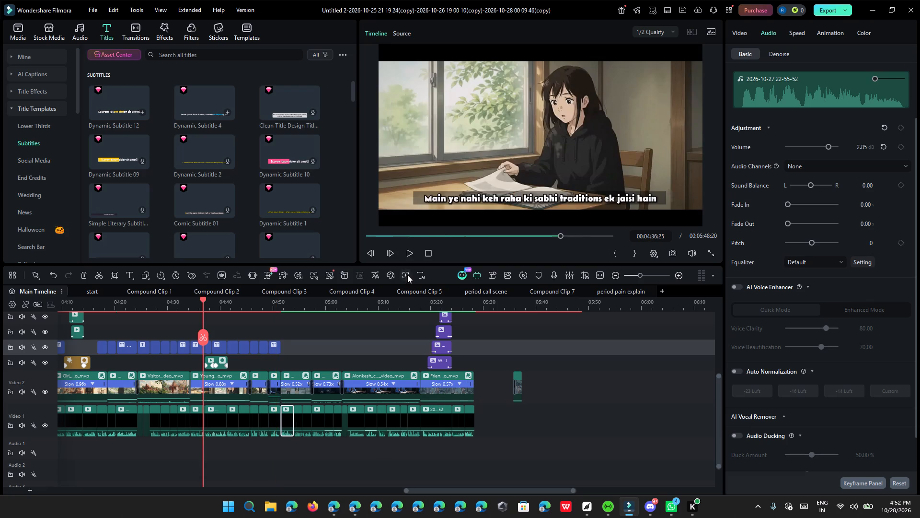
pyautogui.click(404, 247)
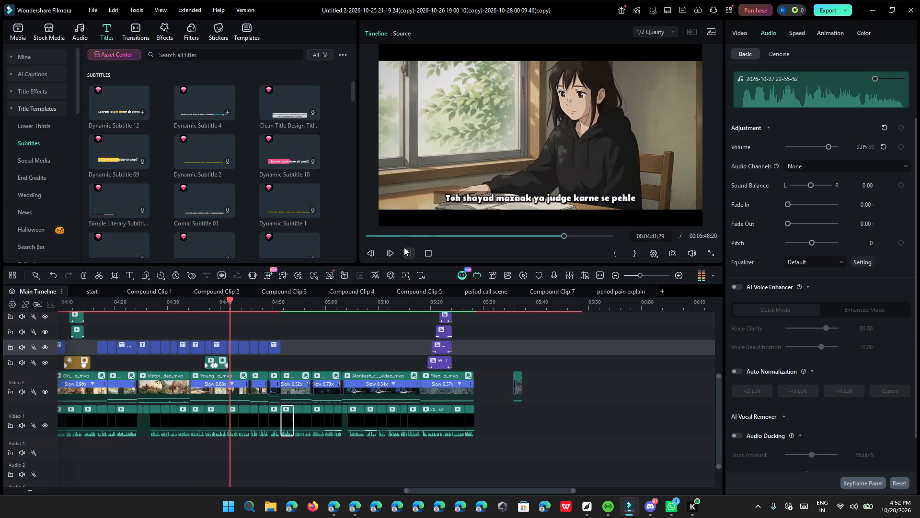
pyautogui.keyDown('ctrl'); pyautogui.scroll(5, 529, 343); pyautogui.keyUp('ctrl')
pyautogui.keyDown('ctrl'); pyautogui.scroll(4, 504, 310); pyautogui.keyUp('ctrl')
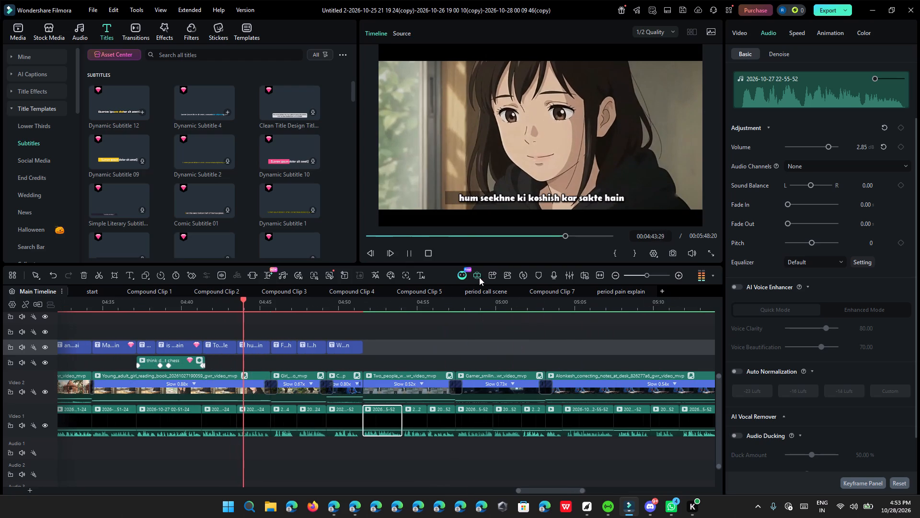
pyautogui.click(411, 248)
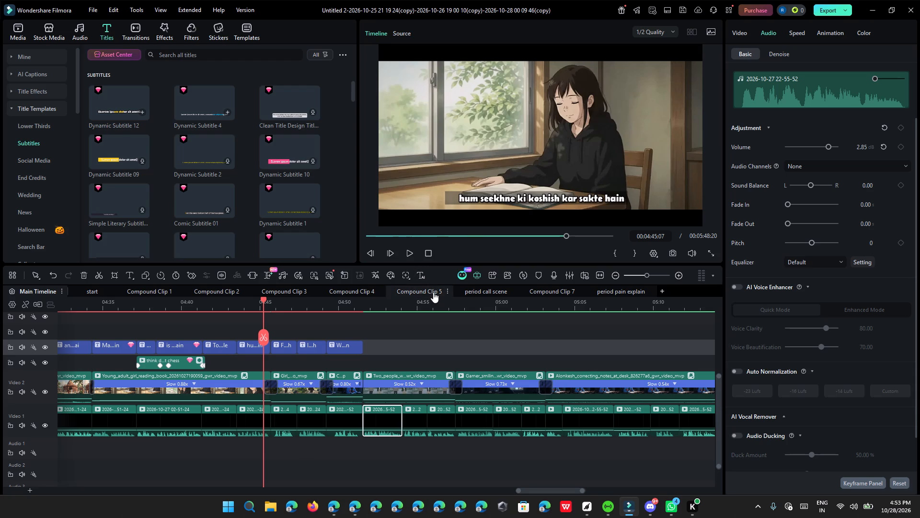
pyautogui.click(459, 351)
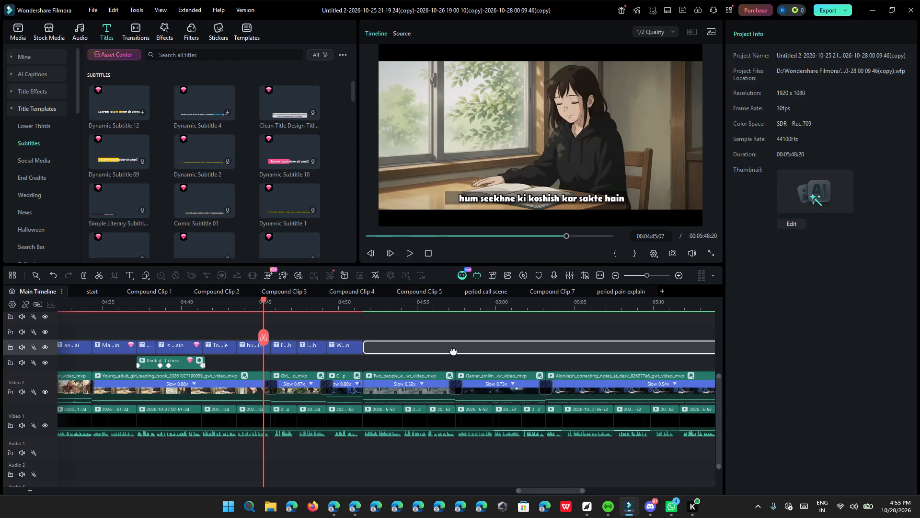
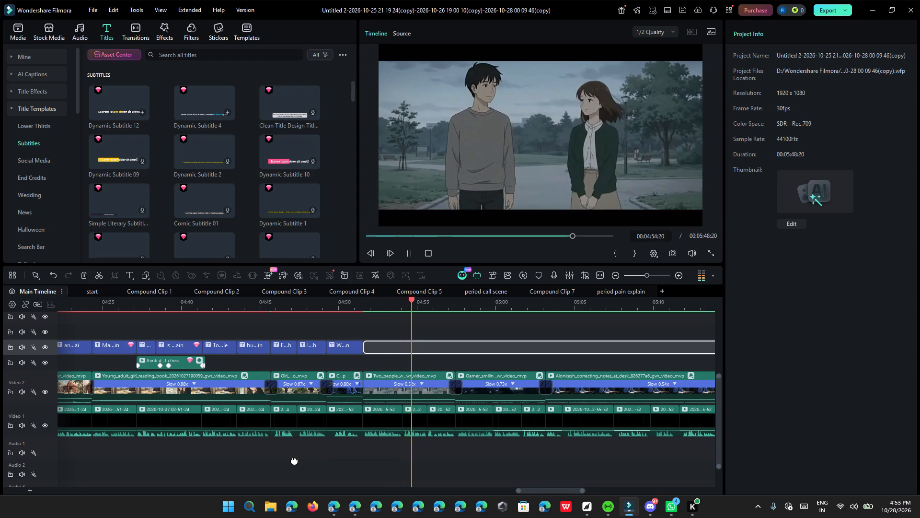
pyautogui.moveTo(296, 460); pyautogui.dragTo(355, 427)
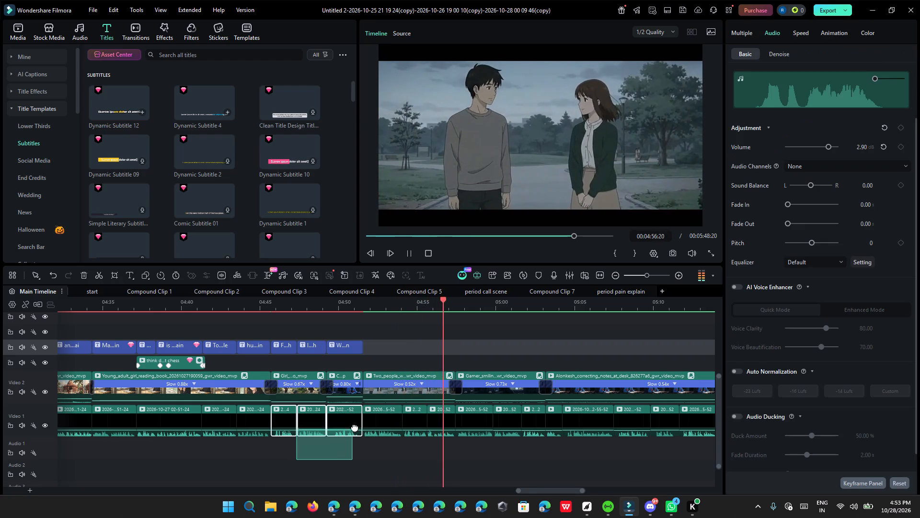
# Lower the volume of the three narration segments between about 04:45 and 04:51 to 1.82 dB, replaying them to judge the level.
pyautogui.moveTo(355, 427); pyautogui.dragTo(356, 426)
pyautogui.click(868, 149)
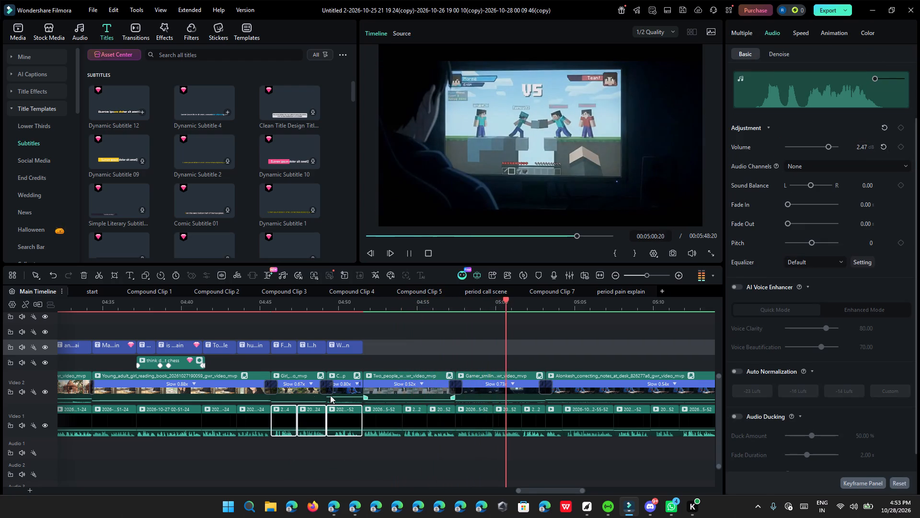
pyautogui.click(275, 306)
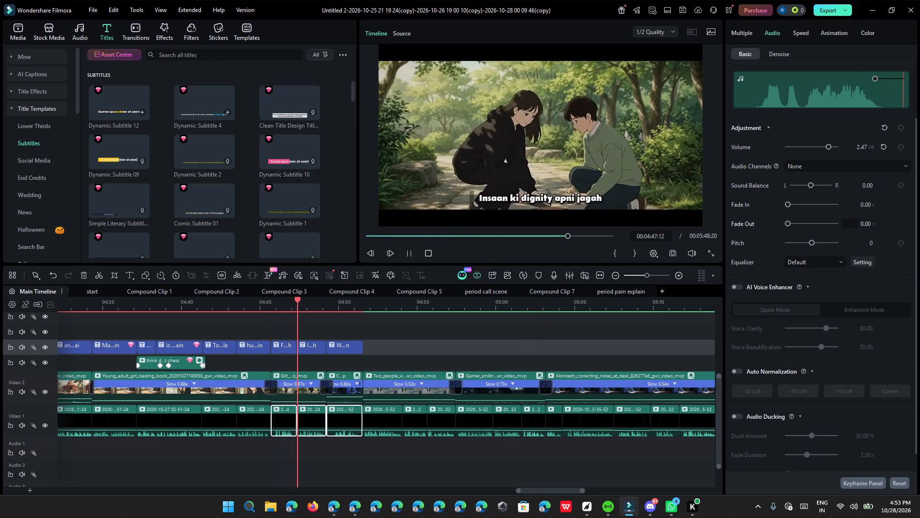
pyautogui.click(866, 149)
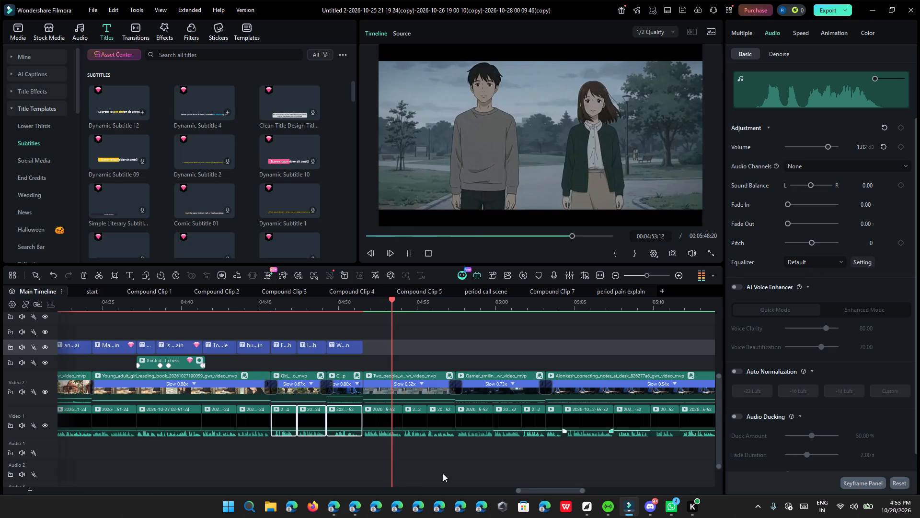
# Check the narration volume of the first segment under the two-people-walking clip and the short segment at about 05:02 during playback.
pyautogui.click(388, 418)
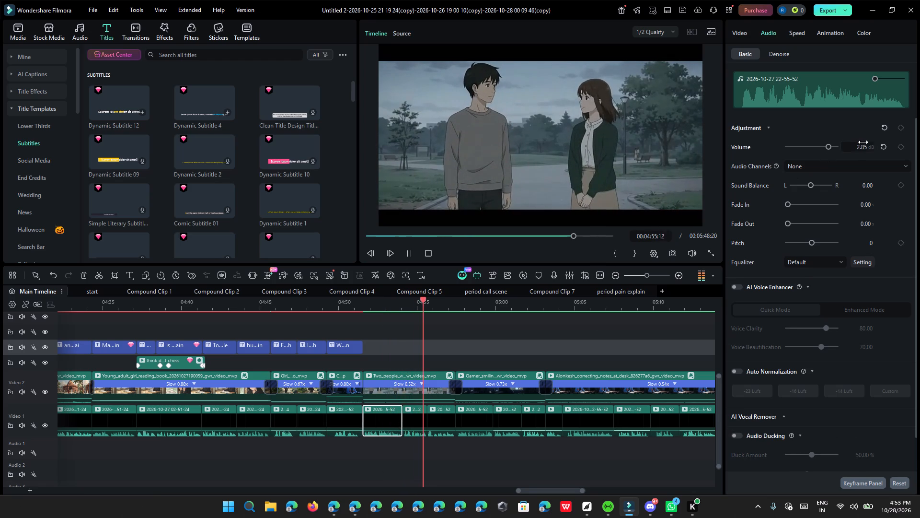
pyautogui.click(499, 474)
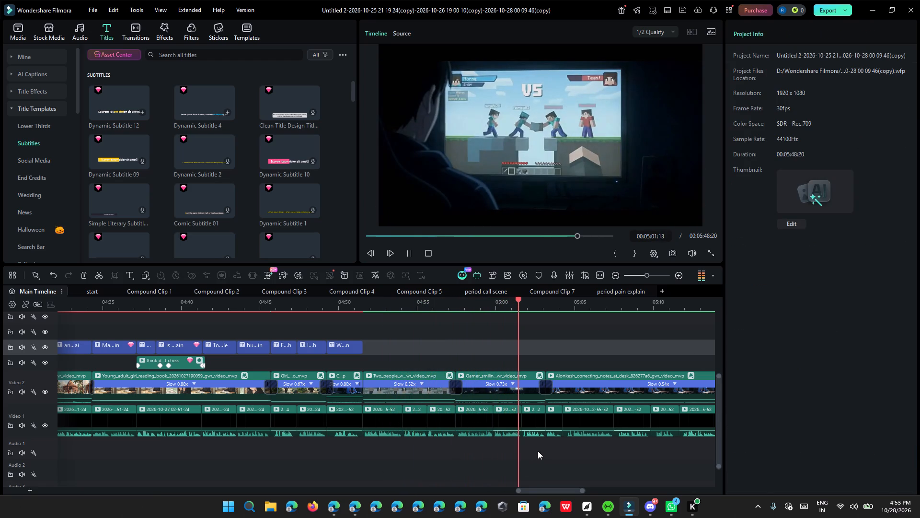
pyautogui.click(536, 423)
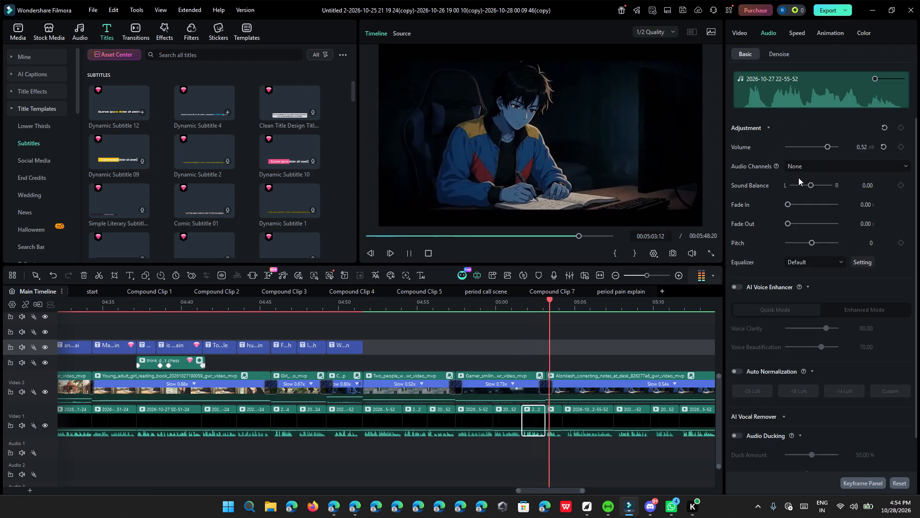
pyautogui.click(574, 474)
# Return the playhead to the start of the uncaptioned two-people-walking clip and pause playback at about 04:52.
pyautogui.keyDown('ctrl'); pyautogui.scroll(-5, 574, 474); pyautogui.keyUp('ctrl')
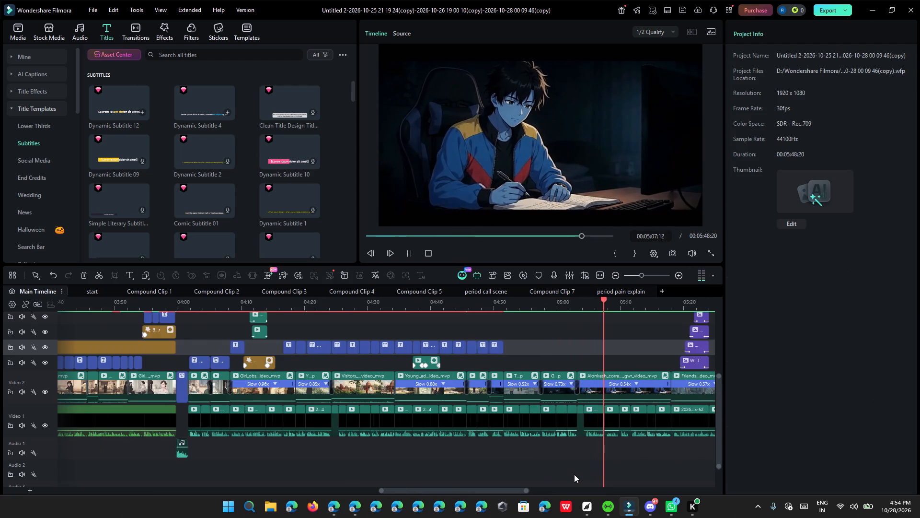
pyautogui.keyDown('ctrl'); pyautogui.scroll(-5, 574, 474); pyautogui.keyUp('ctrl')
pyautogui.scroll(3, 574, 474)
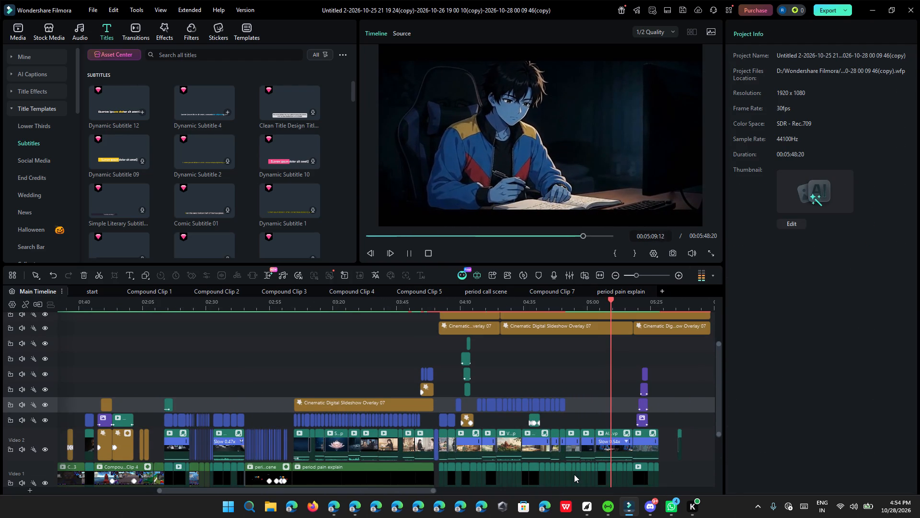
pyautogui.scroll(-2, 574, 474)
pyautogui.keyDown('ctrl'); pyautogui.scroll(9, 574, 471); pyautogui.keyUp('ctrl')
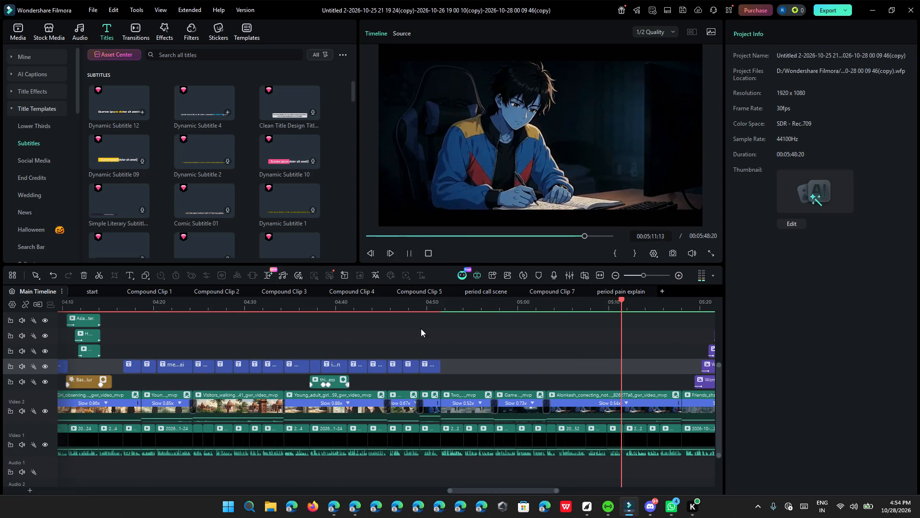
pyautogui.click(435, 304)
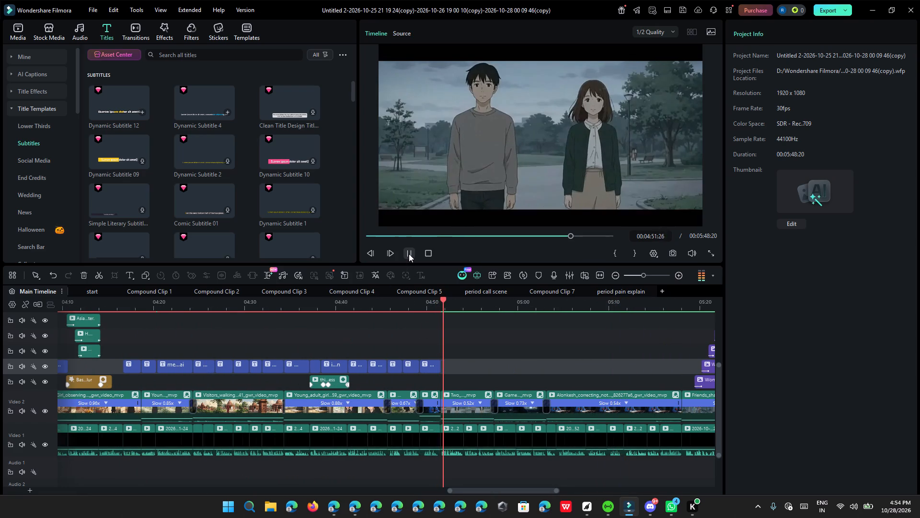
pyautogui.click(409, 254)
pyautogui.keyDown('ctrl'); pyautogui.scroll(14, 498, 364); pyautogui.keyUp('ctrl')
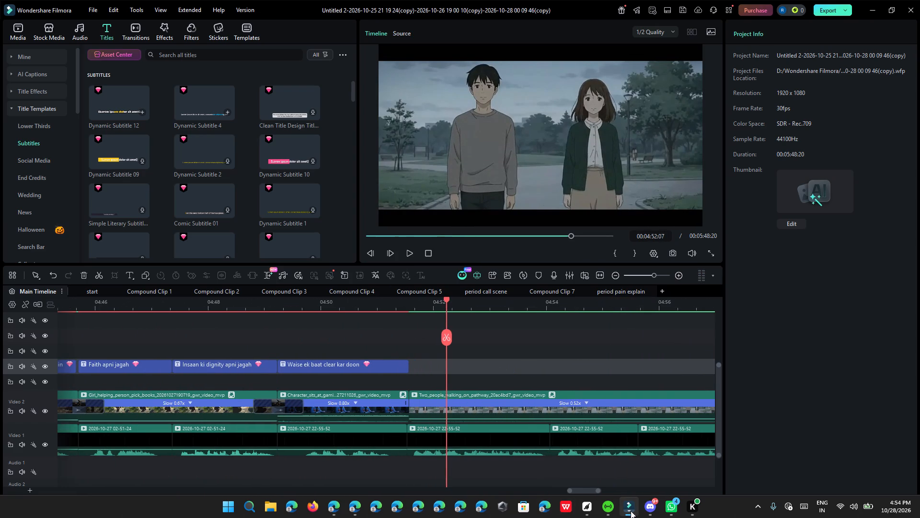